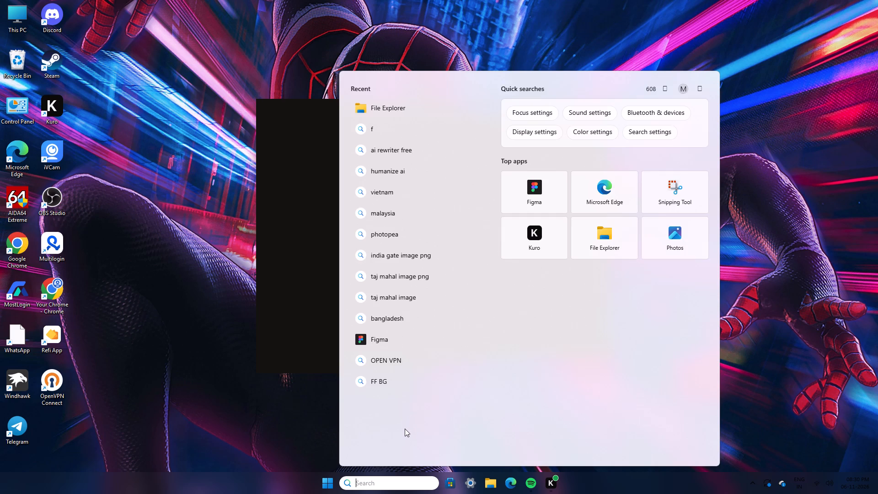
Launch Figma, maximize its window, and bring the canvas of the EWC file into focus.
click(389, 340)
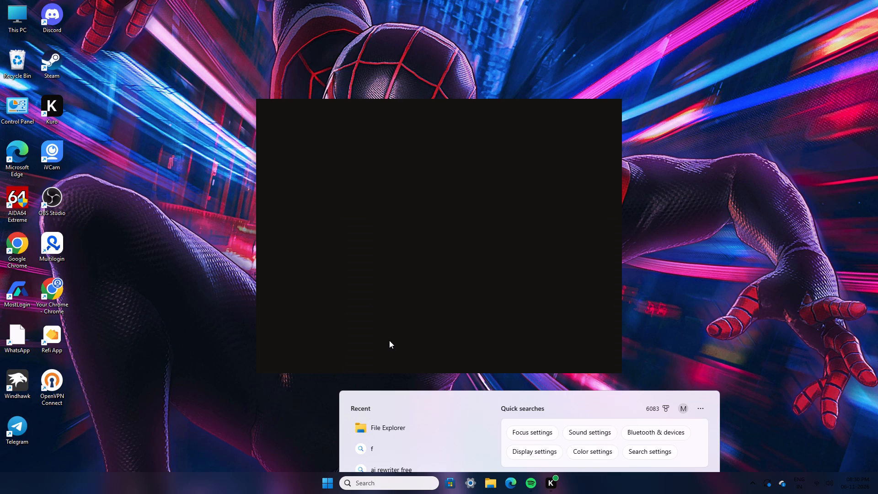
click(387, 478)
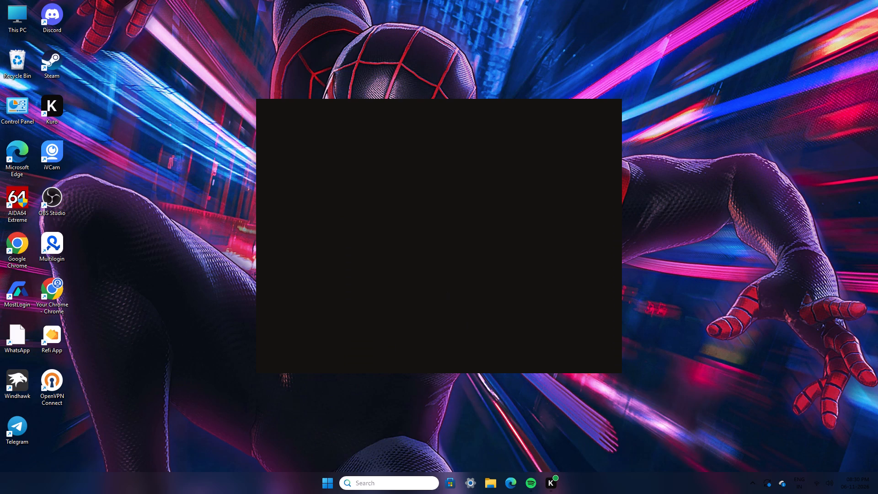
click(410, 331)
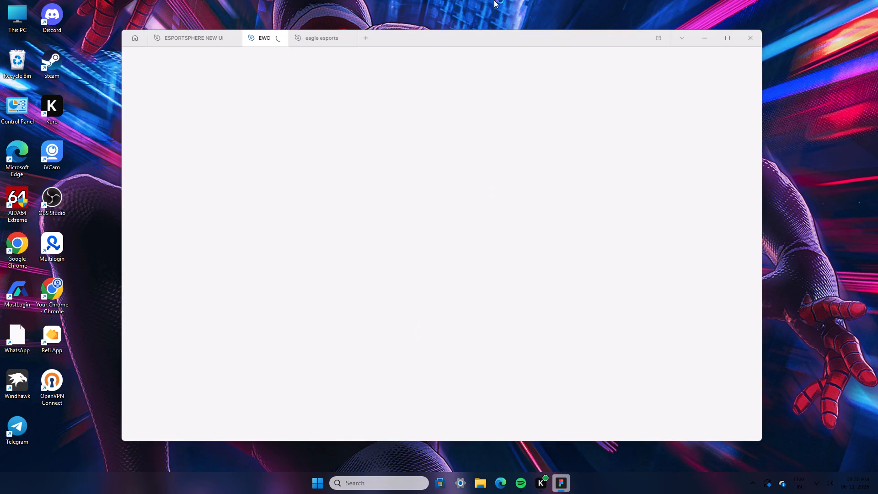
click(723, 39)
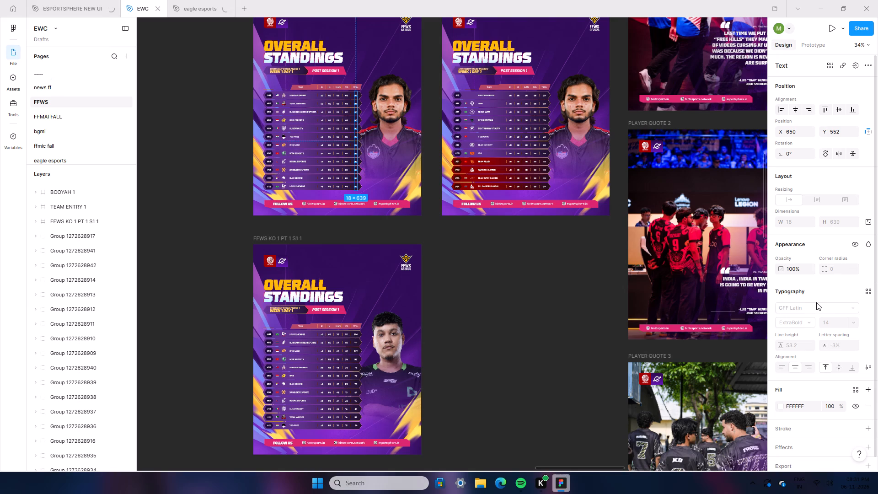
click(471, 260)
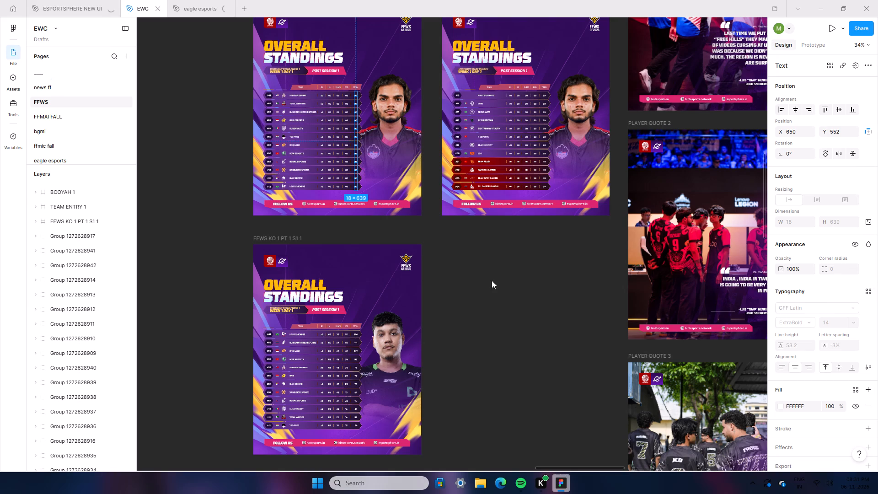
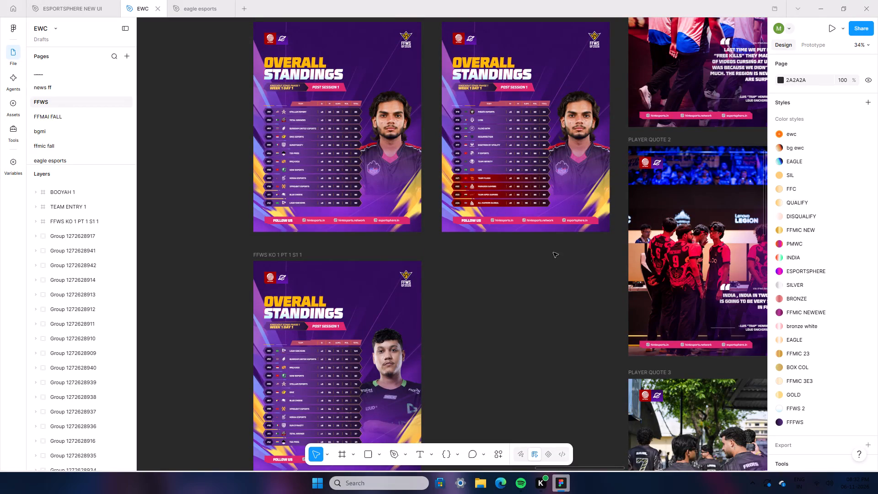
Copy the FFWS PT TEMPLATE and FFWS PT TEMPLATE 2 frames and paste the pair into the empty canvas beside the Logo Zone.
scroll(518, 194, up, 1)
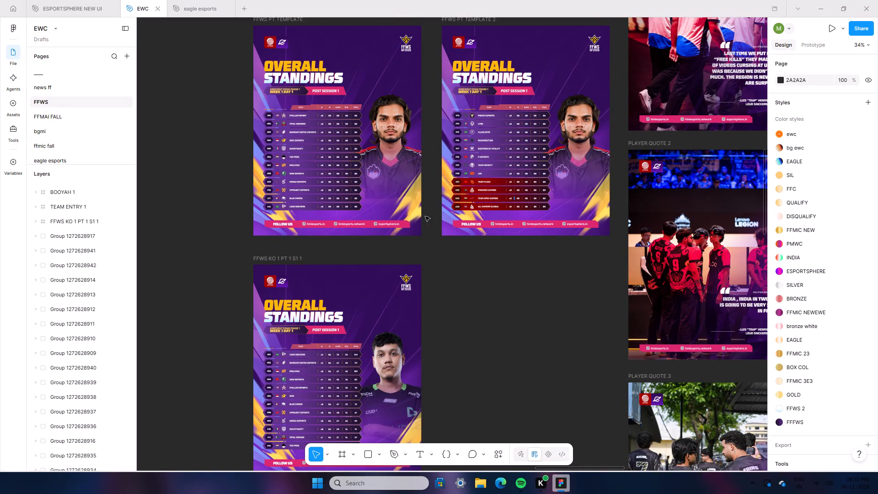
scroll(425, 216, up, 2)
scroll(386, 220, up, 4)
drag(246, 91, 292, 160)
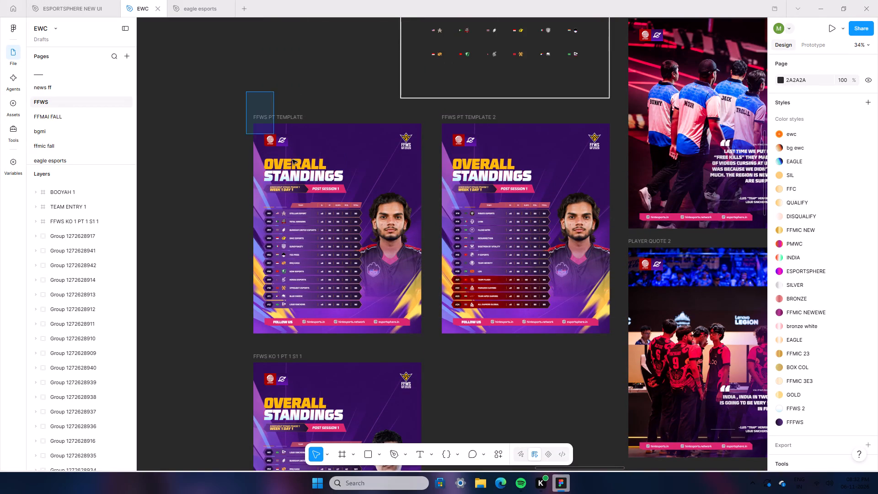
drag(292, 160, 622, 349)
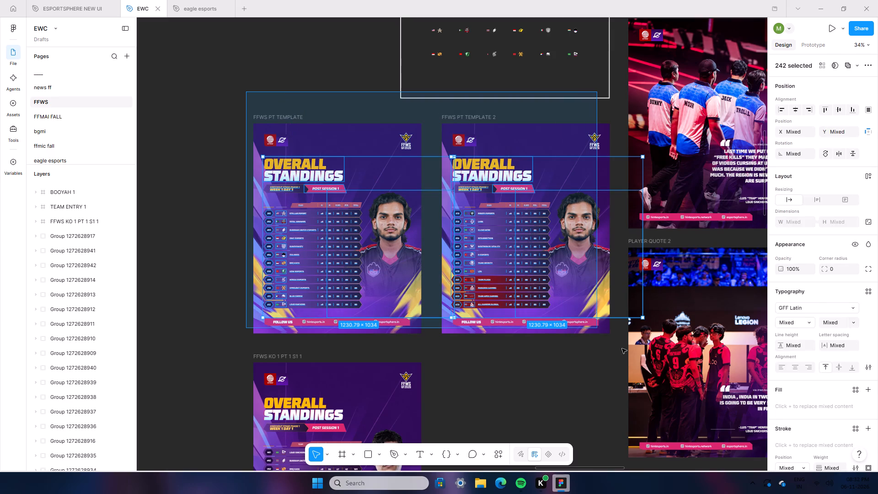
drag(622, 349, 623, 350)
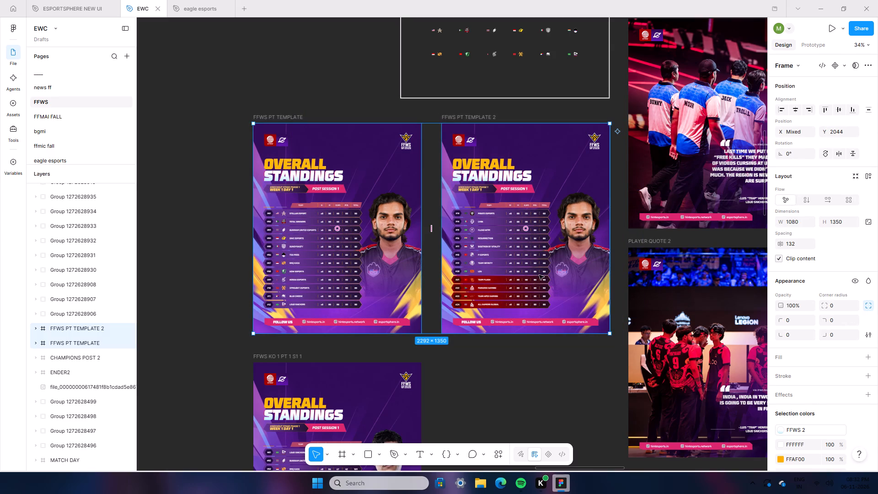
right_click(539, 274)
click(570, 109)
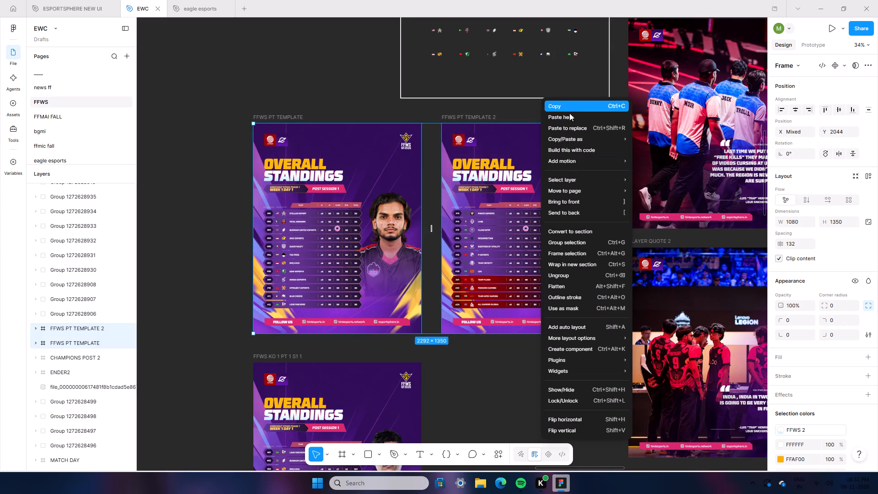
scroll(520, 345, down, 17)
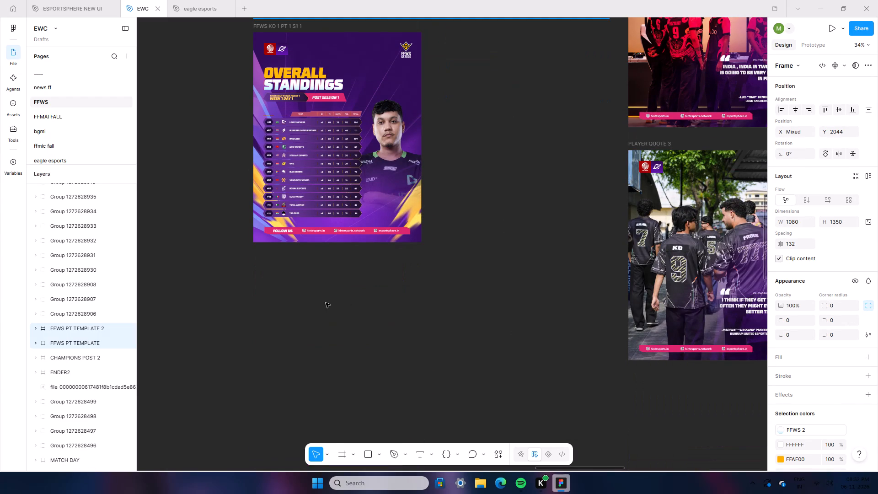
right_click(305, 307)
click(454, 235)
scroll(458, 262, up, 19)
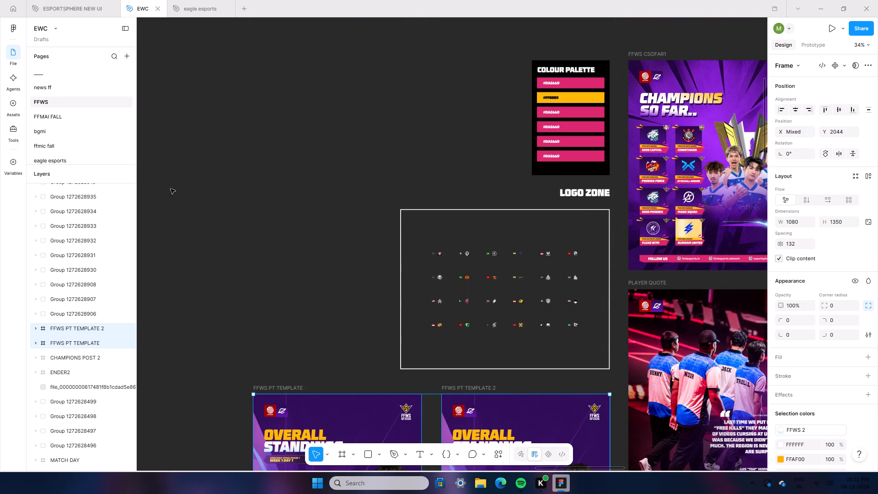
right_click(155, 187)
click(179, 195)
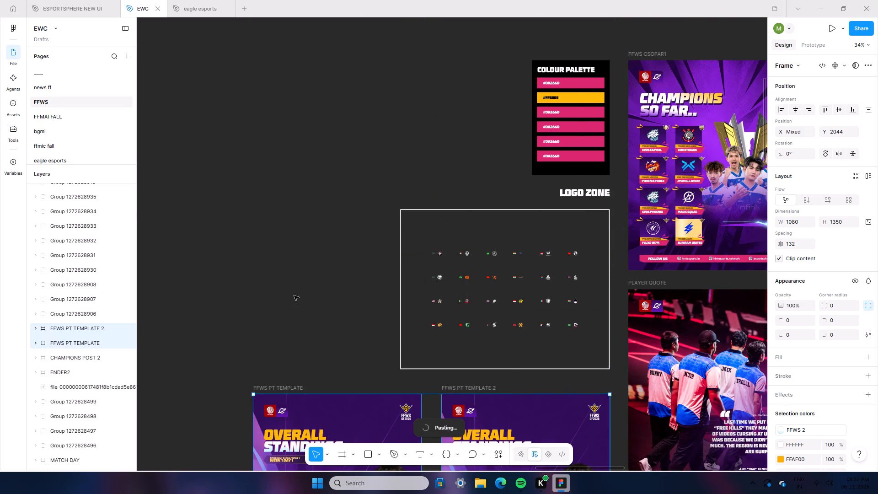
Move the pasted pair of standings frames clear of the Logo Zone box, to Y 449.
drag(355, 319, 308, 287)
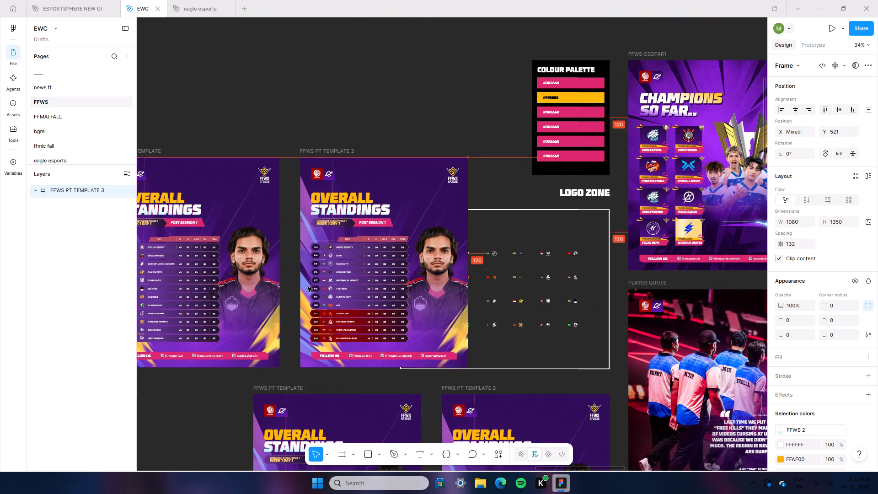
drag(308, 287, 218, 279)
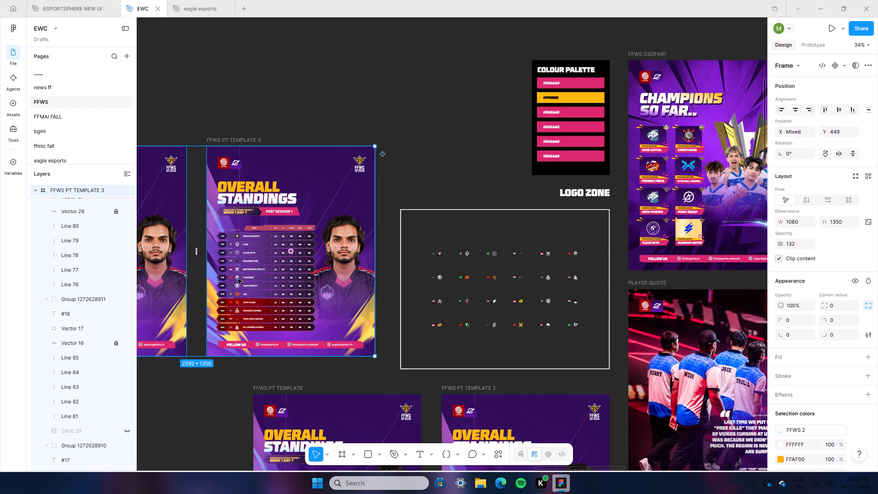
scroll(237, 289, up, 1)
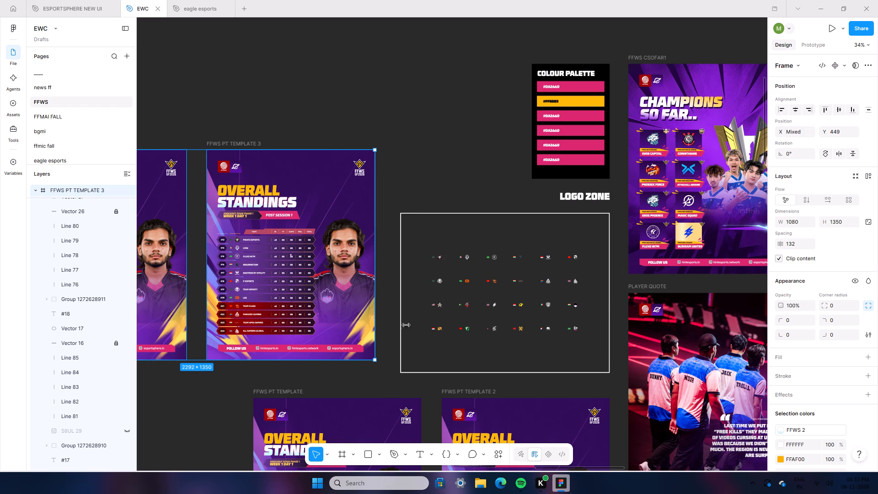
click(364, 107)
Copy the name of the FFWS KO 1 PT 1 S1 1 frame.
scroll(398, 239, down, 16)
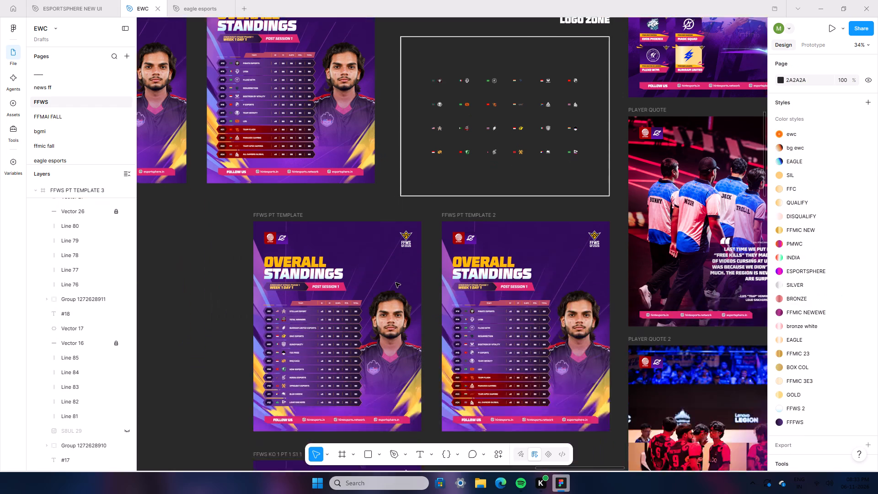
scroll(396, 283, down, 1)
double_click(274, 288)
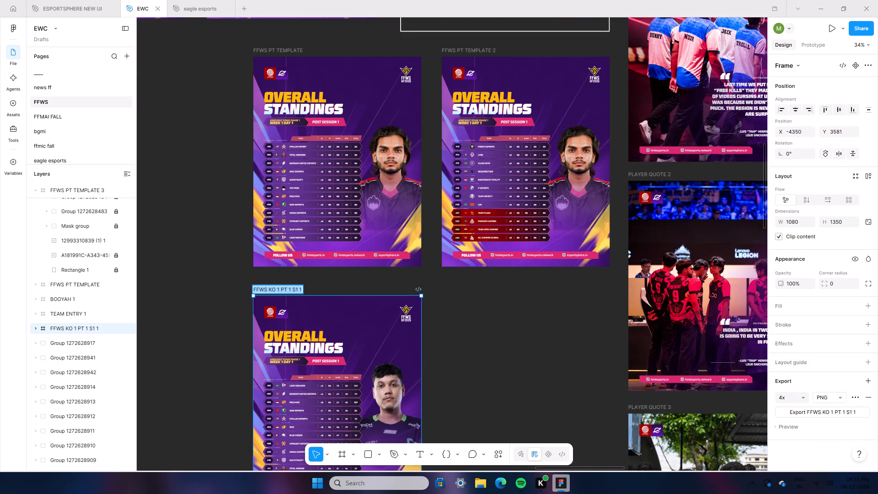
right_click(274, 288)
click(297, 345)
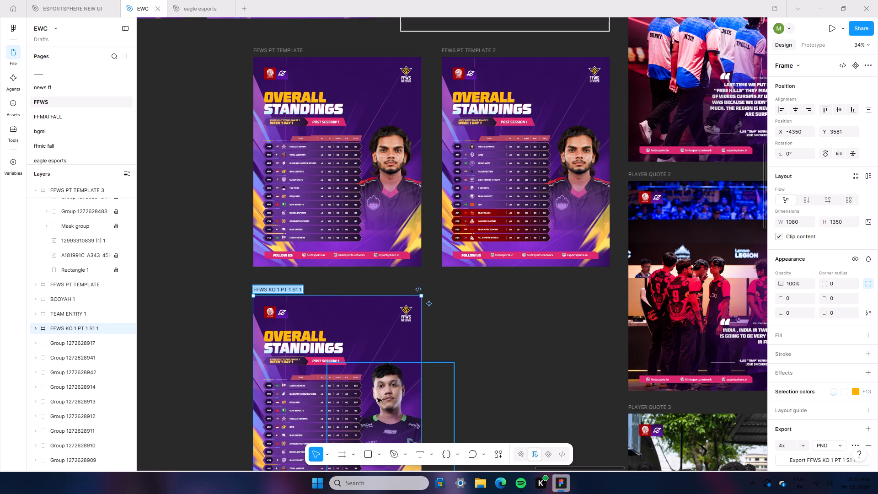
Delete the large illustrated players artwork below the pasted standings frames.
drag(579, 467, 529, 465)
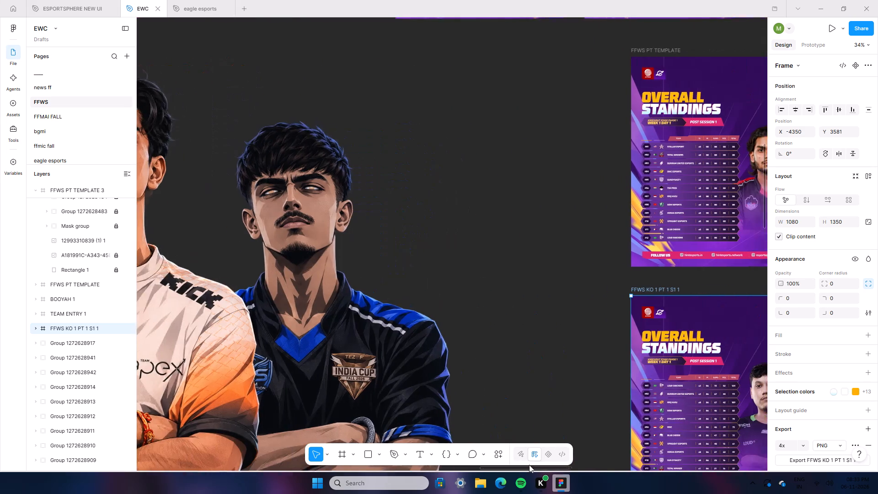
drag(529, 465, 530, 465)
scroll(463, 273, up, 14)
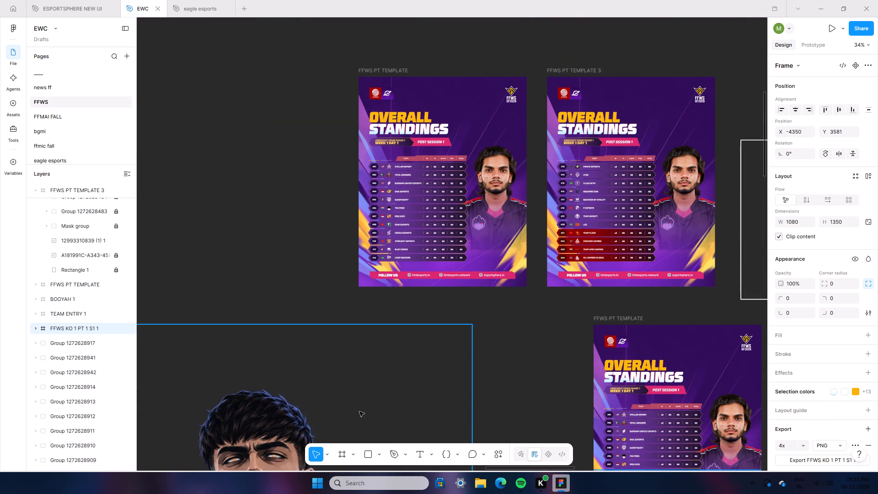
click(357, 409)
key(BackSpace)
Rename the pasted FFWS PT TEMPLATE frame as FFWS KO 1 PT 1 S2 1, reusing the copied name.
double_click(389, 71)
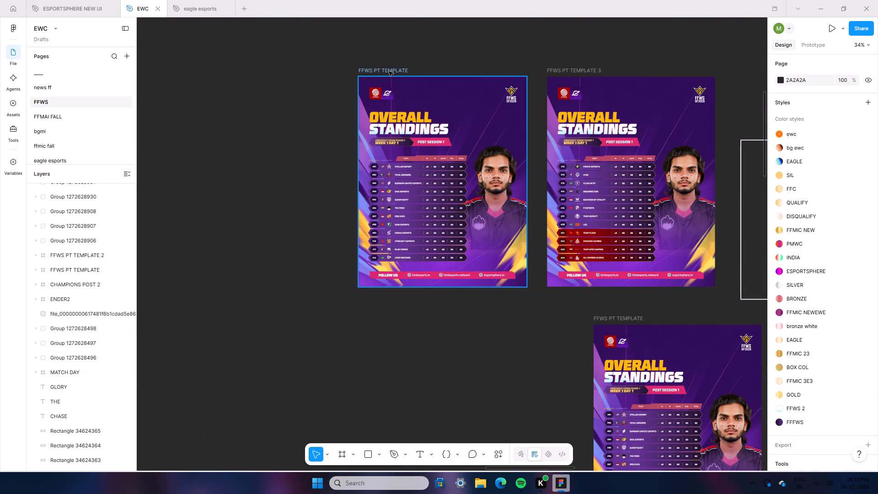
right_click(389, 71)
click(410, 141)
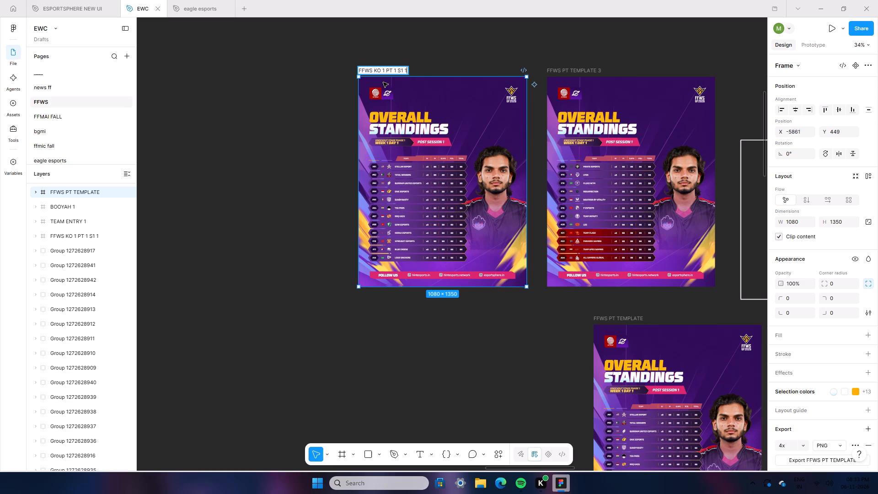
click(394, 72)
drag(395, 73, 403, 73)
click(403, 73)
key(BackSpace)
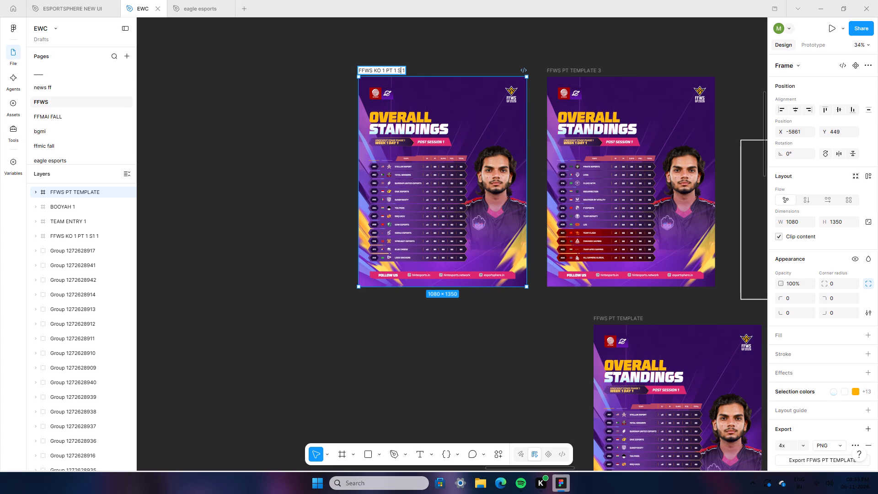
key(2)
Copy the new frame name to the FFWS PT TEMPLATE 3 frame, renaming it as FFWS KO 1 PT 1 S2 2.
triple_click(401, 72)
key(ctrl+c)
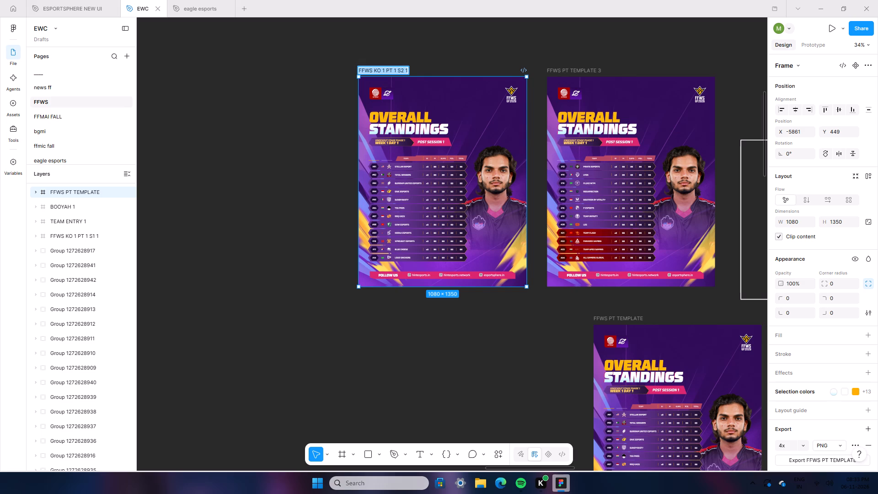
double_click(562, 70)
triple_click(562, 70)
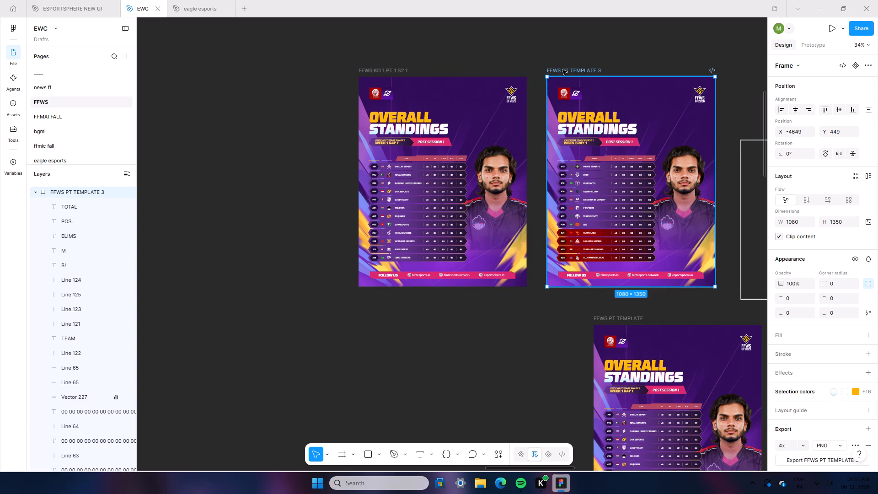
triple_click(562, 70)
double_click(562, 70)
double_click(591, 72)
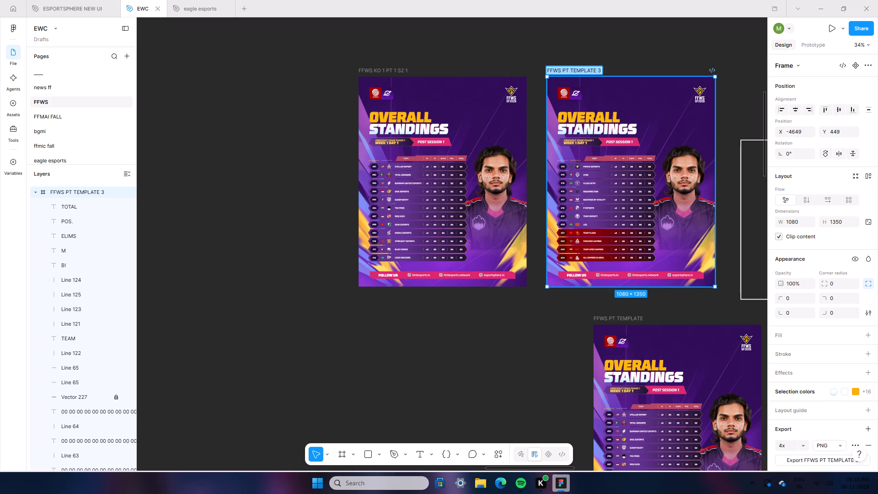
key(ctrl+f)
key(ctrl+v)
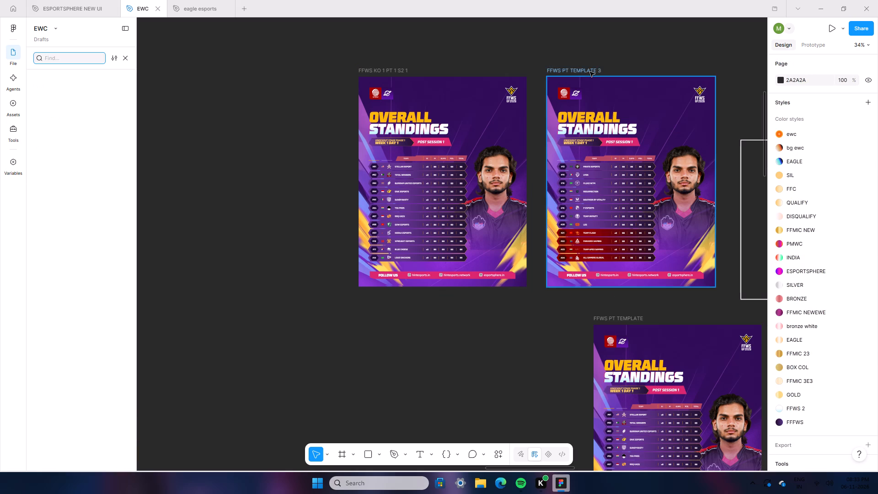
double_click(590, 72)
key(ctrl+v)
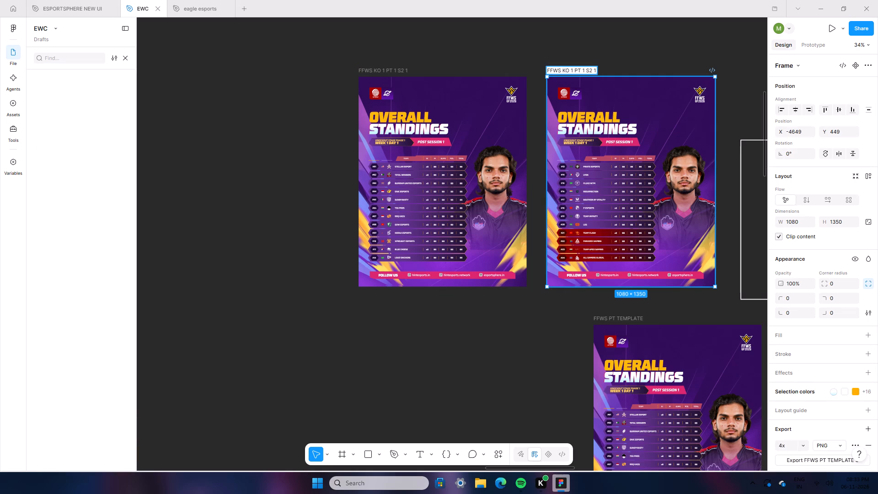
key(BackSpace)
key(2)
click(655, 52)
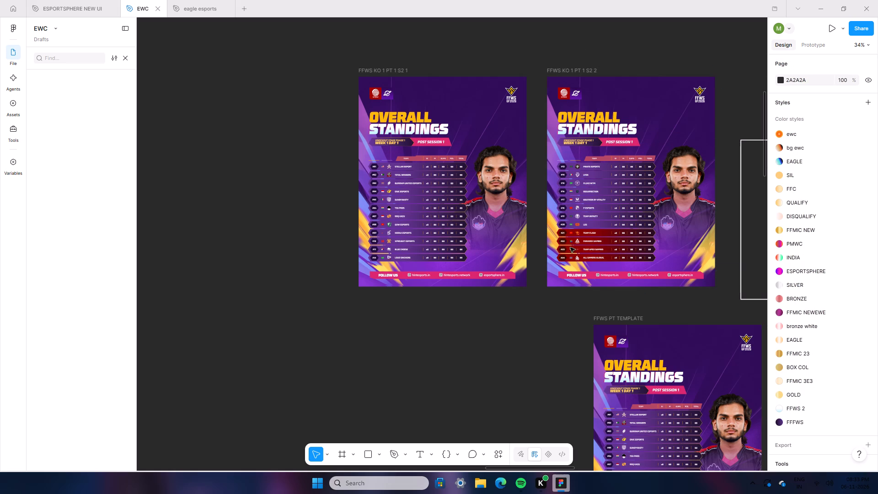
Change the pink banner text in the FFWS KO 1 PT 1 S2 1 frame to POST SESSION 2.
scroll(468, 183, up, 1)
ctrl+scroll(437, 148, up, 10)
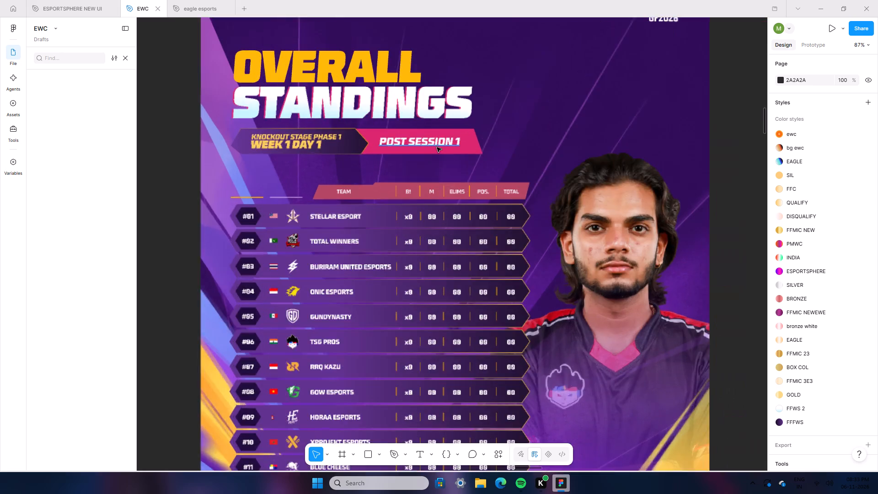
ctrl+scroll(437, 147, up, 12)
double_click(522, 128)
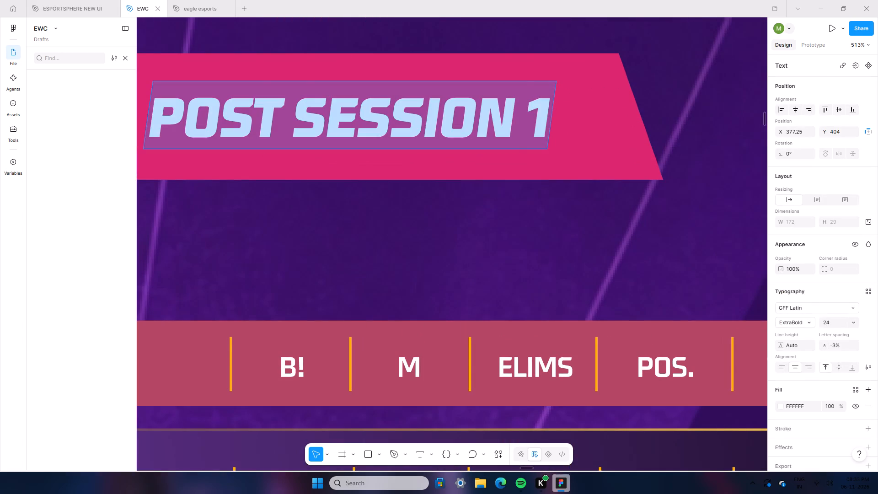
click(527, 124)
drag(527, 124, 540, 128)
key(2)
double_click(604, 258)
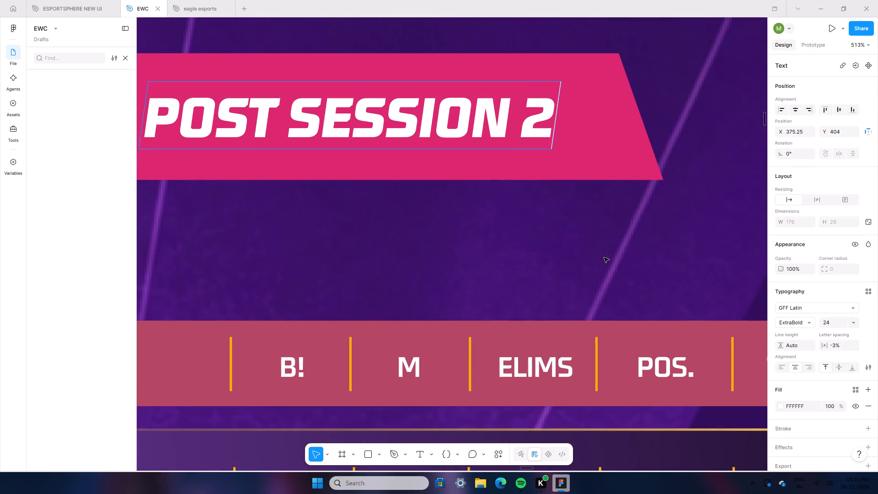
Change the pink banner text in the FFWS KO 1 PT 1 S2 2 frame to POST SESSION 2.
ctrl+scroll(604, 258, down, 20)
ctrl+scroll(604, 258, down, 1)
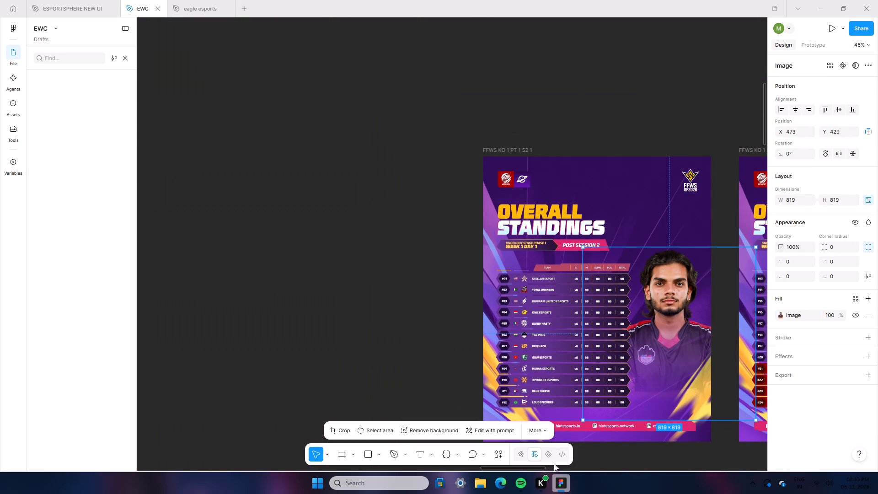
drag(540, 466, 561, 469)
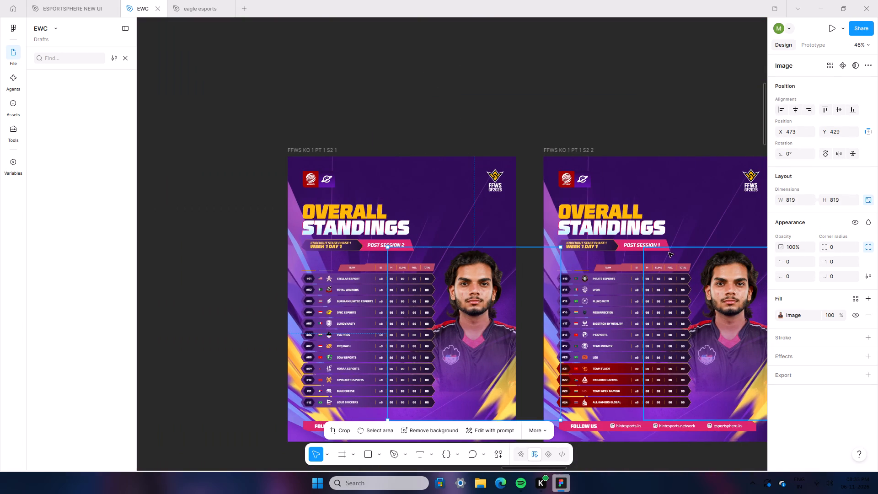
double_click(659, 243)
click(658, 243)
drag(658, 243, 662, 244)
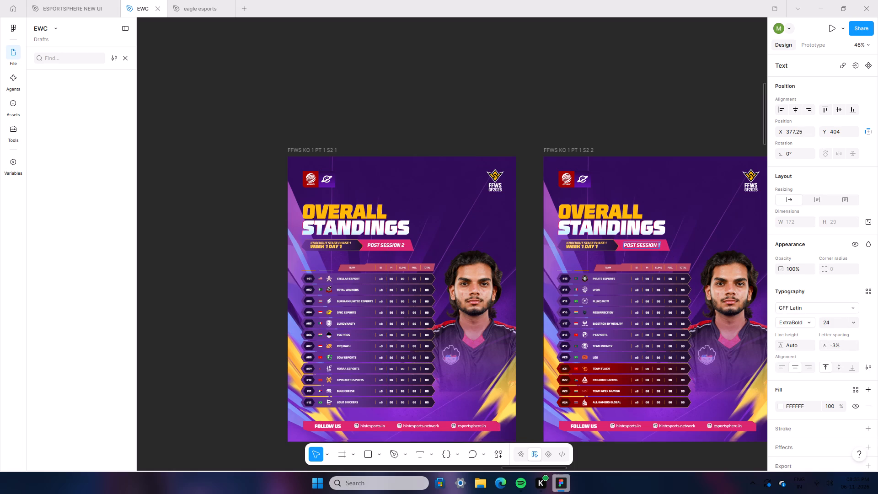
drag(662, 244, 665, 244)
key(2)
double_click(667, 133)
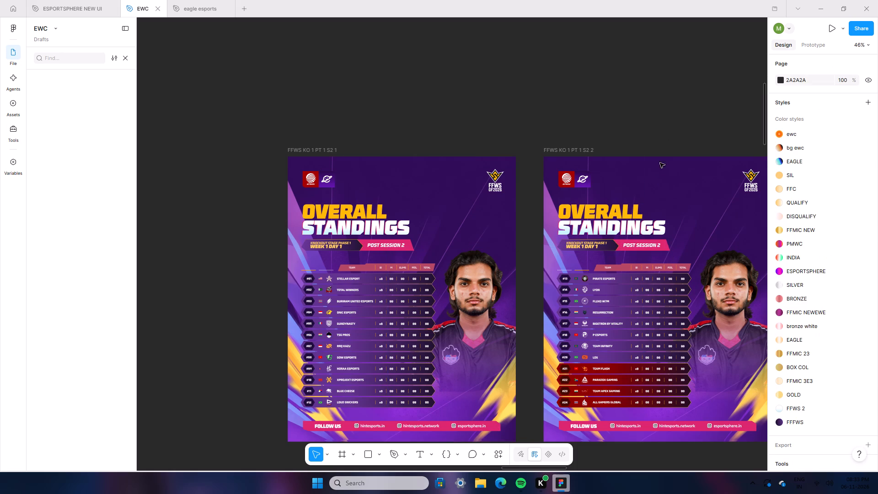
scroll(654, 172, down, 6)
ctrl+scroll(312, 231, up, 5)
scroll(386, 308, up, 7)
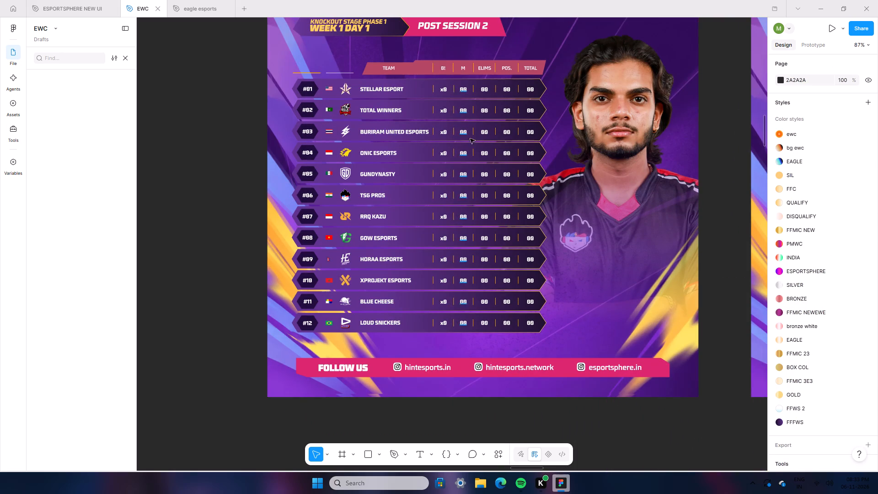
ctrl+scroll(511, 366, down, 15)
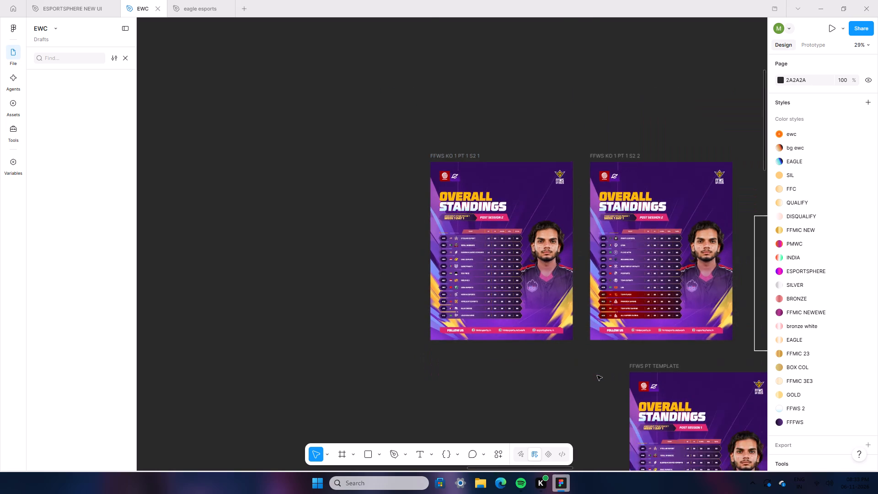
Copy the M column values (06) from the FFWS KO 1 PT 1 S1 1 table and replace the M column in FFWS KO 1 PT 1 S2 1.
ctrl+scroll(597, 376, down, 6)
ctrl+scroll(716, 377, up, 5)
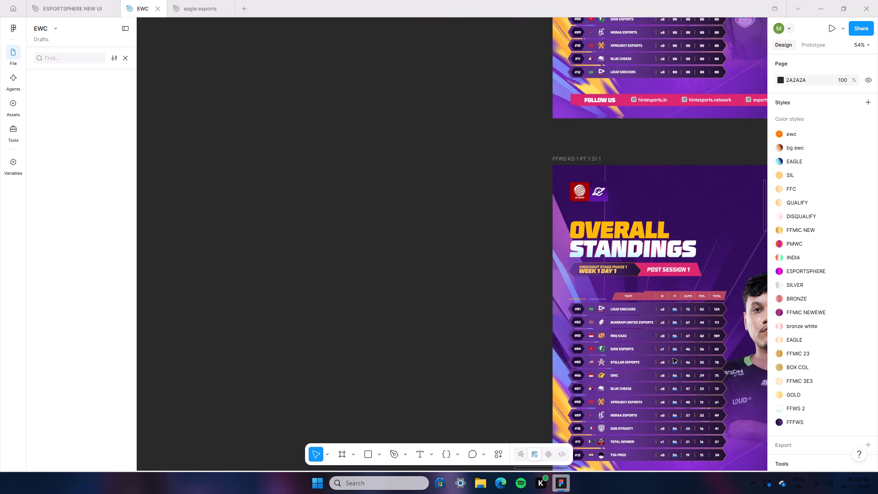
click(673, 359)
right_click(673, 359)
click(716, 141)
scroll(397, 263, up, 20)
scroll(397, 263, up, 2)
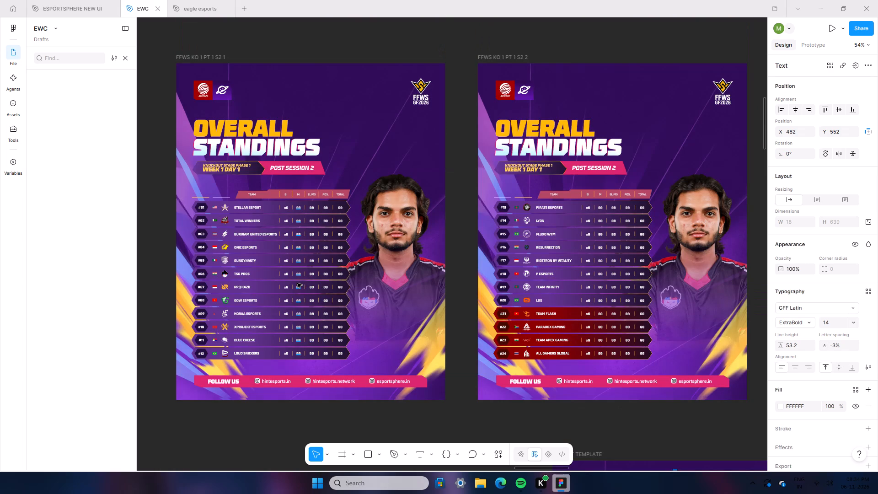
click(297, 283)
right_click(297, 283)
click(347, 165)
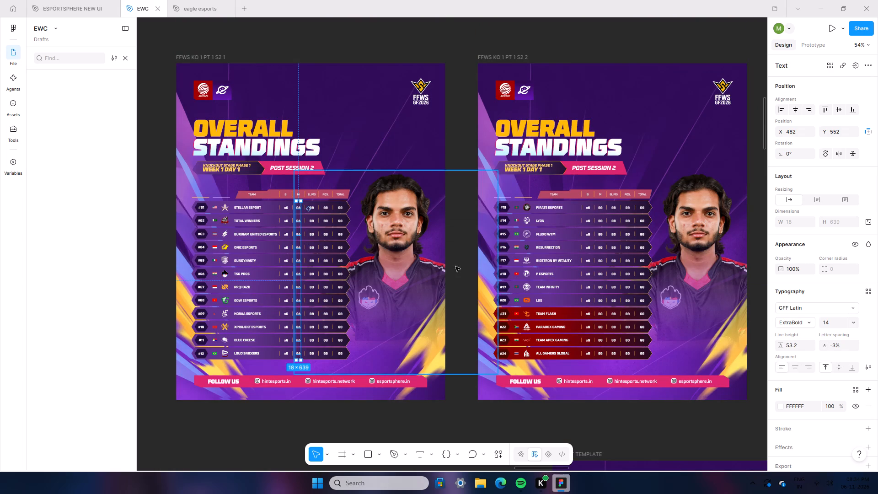
Replace the M column in the FFWS KO 1 PT 1 S2 2 table with the same copied 06 values.
click(598, 317)
right_click(598, 317)
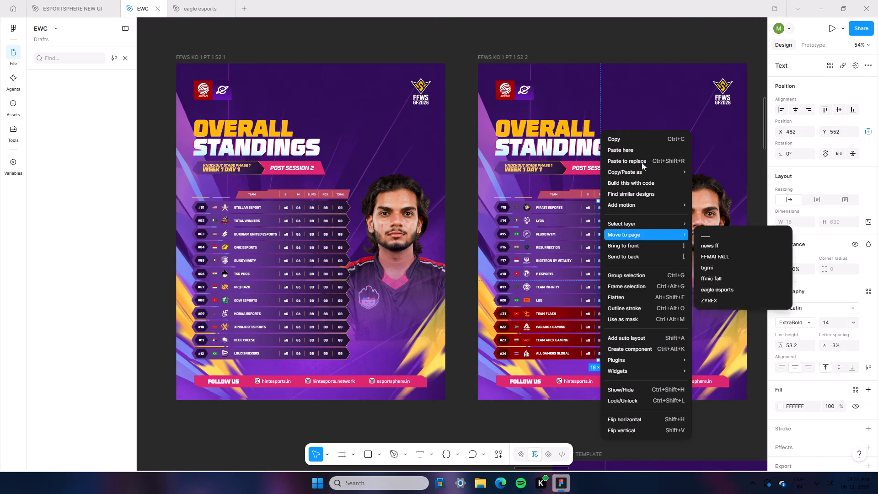
click(642, 161)
double_click(344, 422)
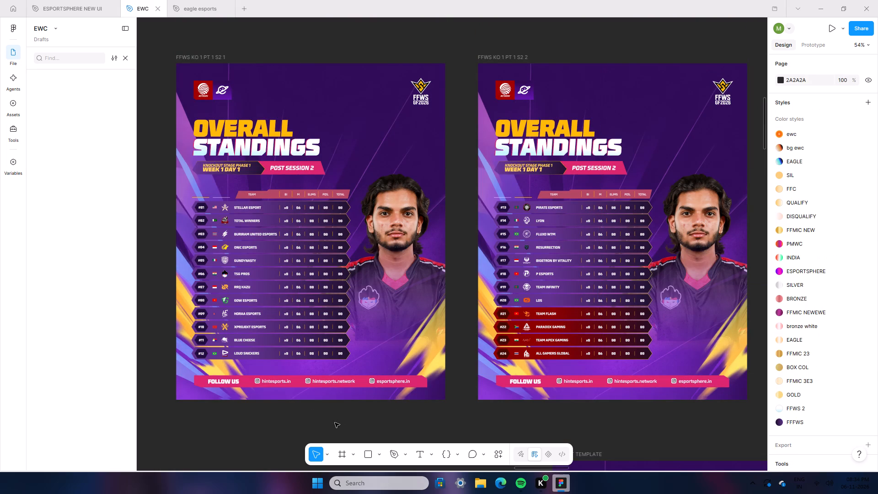
ctrl+scroll(248, 408, up, 3)
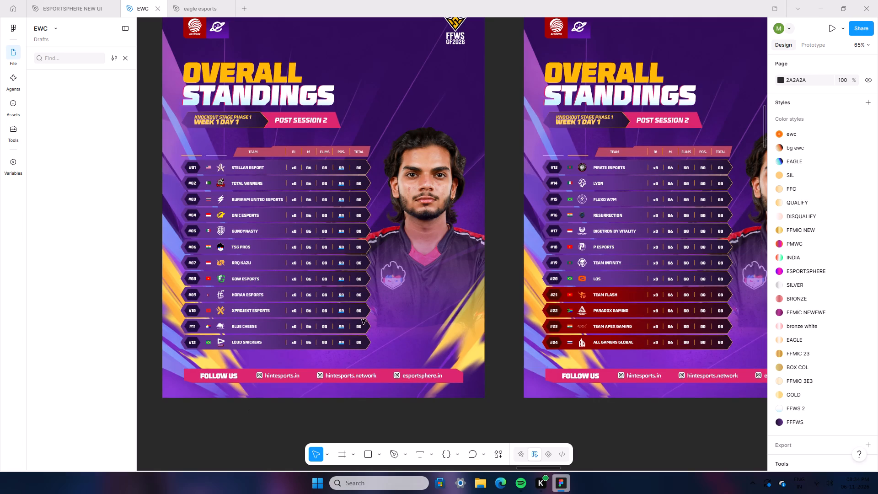
Switch to Microsoft Edge in a maximized window and begin entering a web address or search starting with w.
click(494, 491)
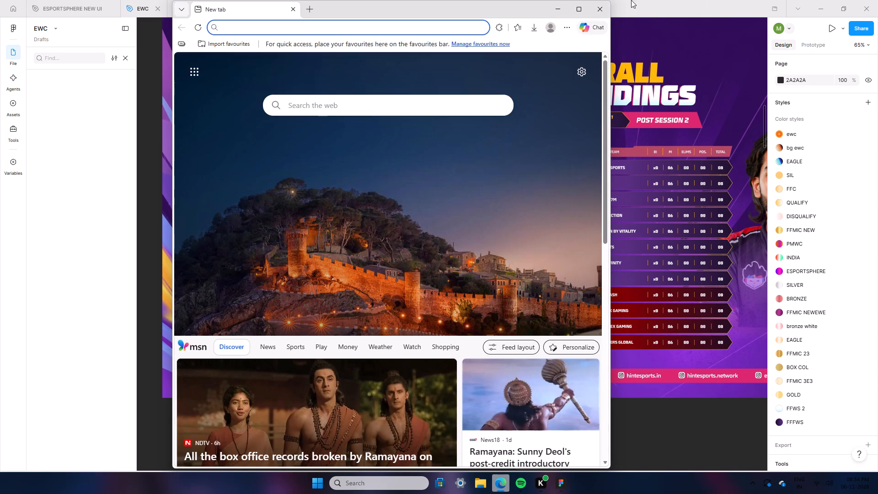
click(580, 1)
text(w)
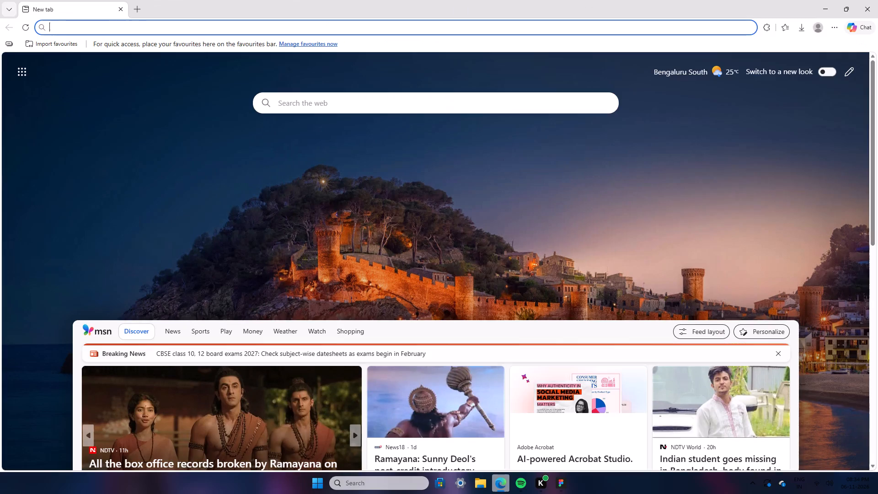
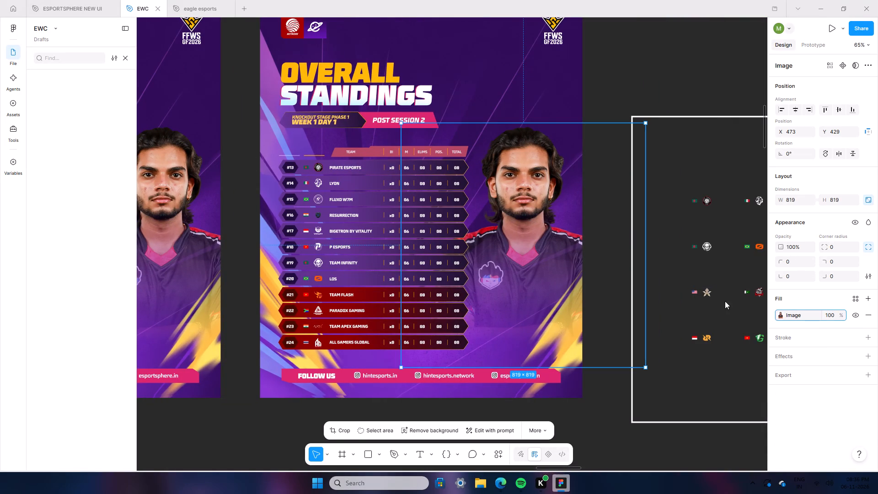
Open the computer's image files to choose a replacement for the player photo fill in the #13 to #24 POST SESSION 2 standings graphic.
click(720, 302)
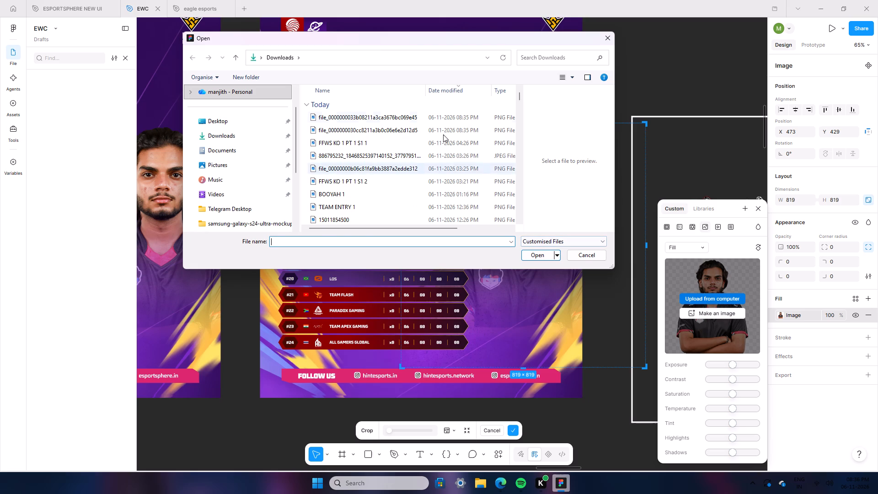
Replace the player image in FFWS KO 1 PT 1 S2 2 with the downloaded Apex player PNG ending in 069e45 and crop it around the upper body.
click(417, 117)
double_click(417, 117)
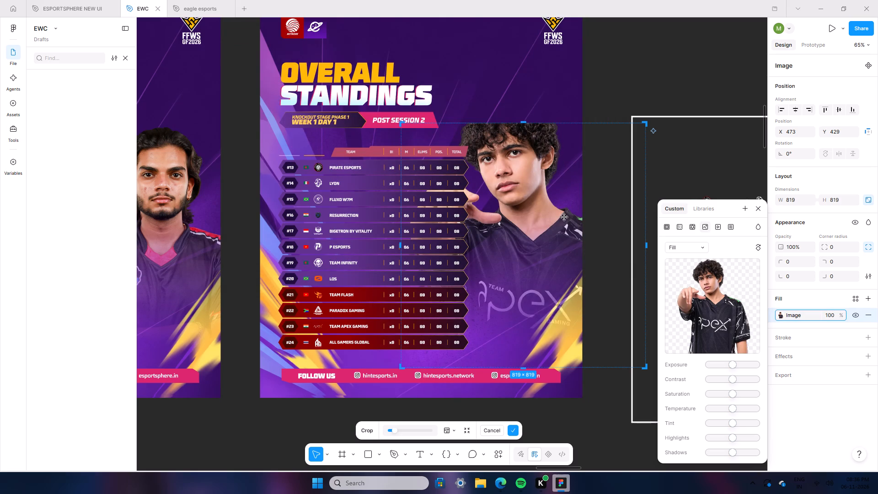
drag(564, 217, 564, 247)
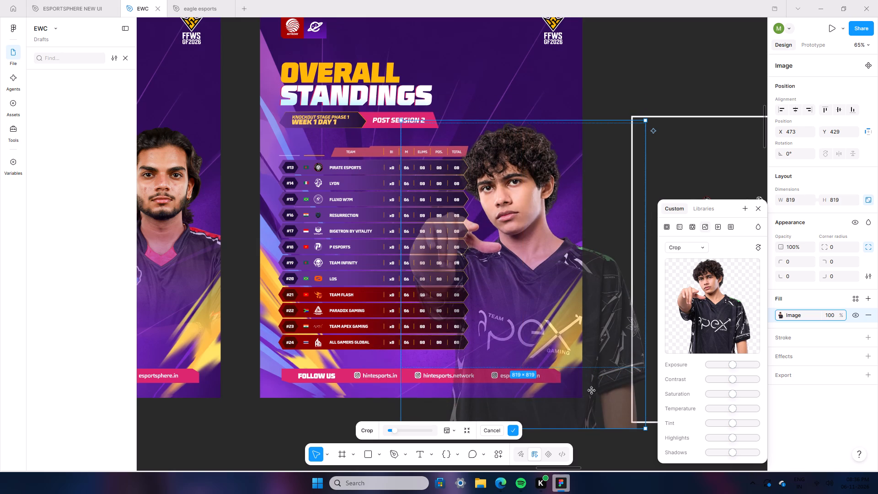
drag(589, 428, 581, 364)
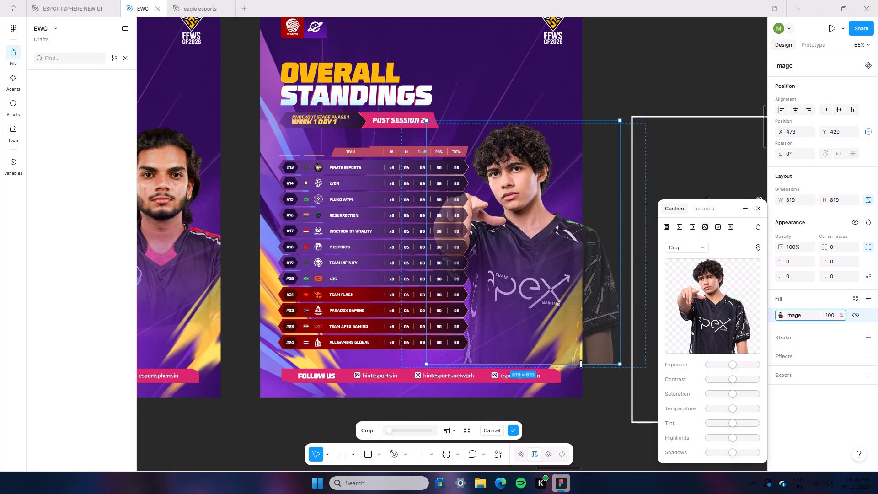
drag(581, 364, 584, 386)
click(584, 429)
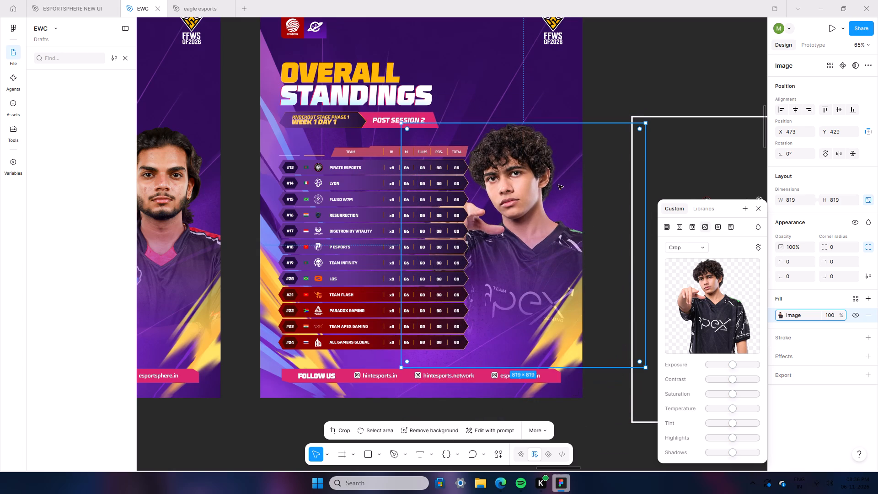
Move the Apex player image in FFWS KO 1 PT 1 S2 2 to about X 500, Y 395, beside the standings table.
drag(546, 168, 573, 164)
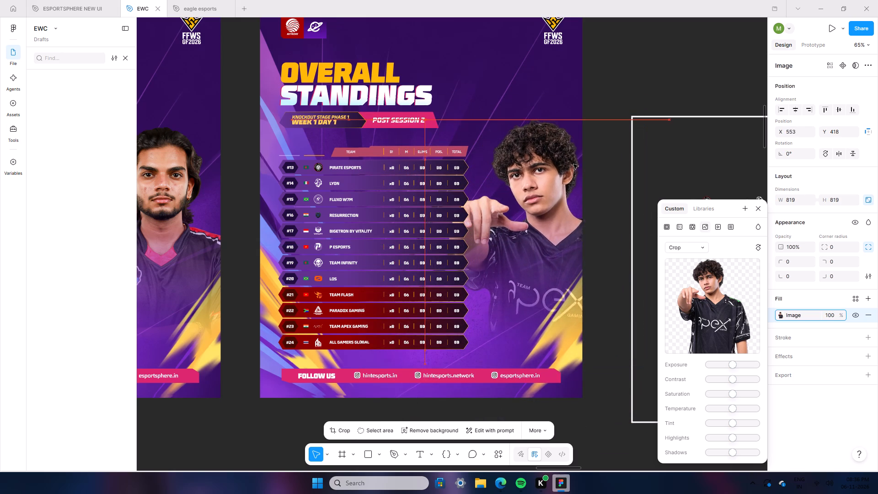
drag(573, 164, 557, 166)
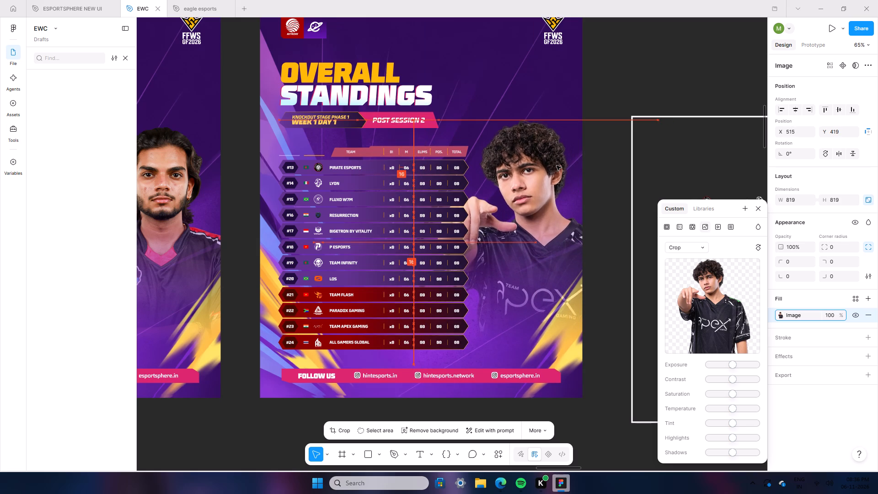
drag(557, 166, 555, 147)
drag(555, 147, 553, 157)
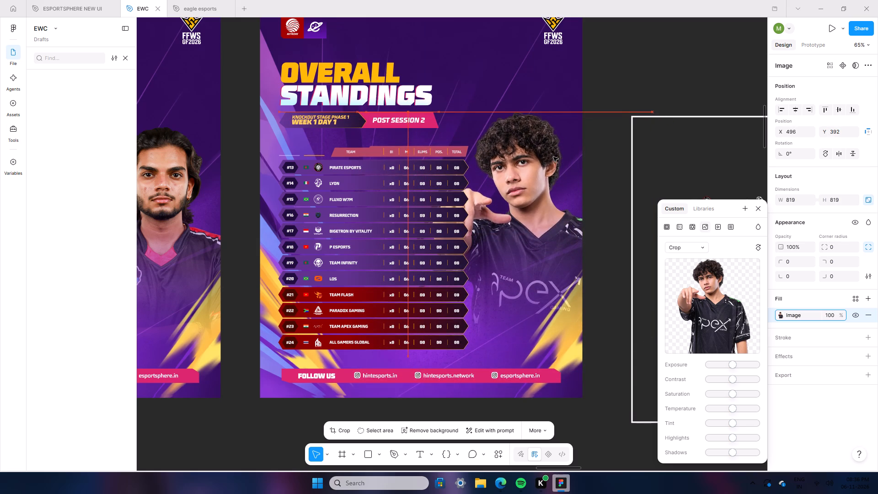
drag(553, 157, 553, 155)
click(553, 155)
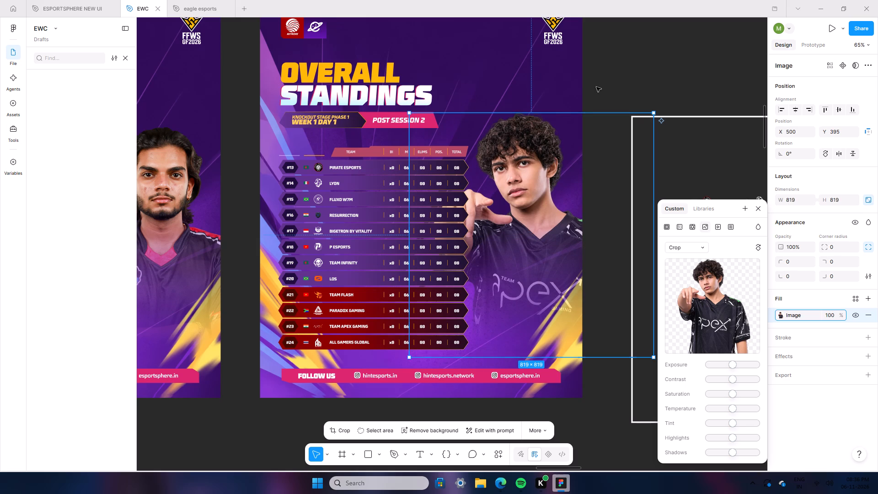
click(591, 419)
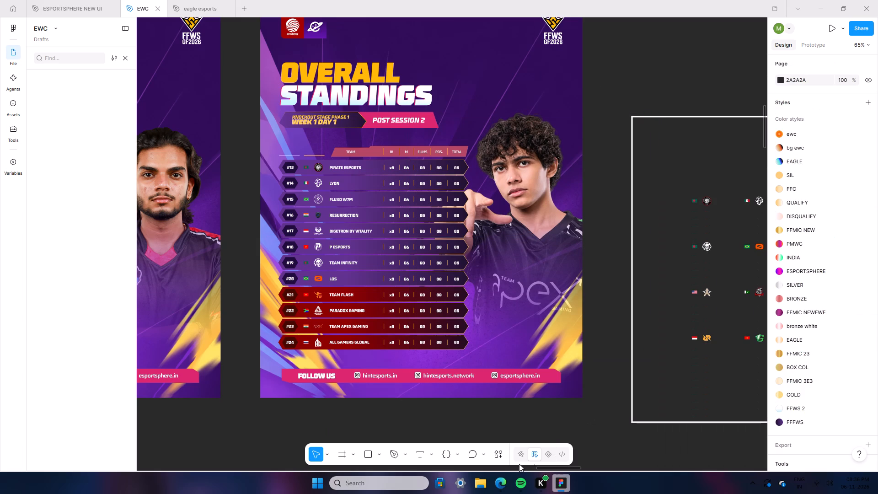
Replace the player image in FFWS KO 1 PT 1 S2 1 with the downloaded PNG ending in 2d12d5, showing the PI STORE jersey player.
drag(566, 467, 551, 465)
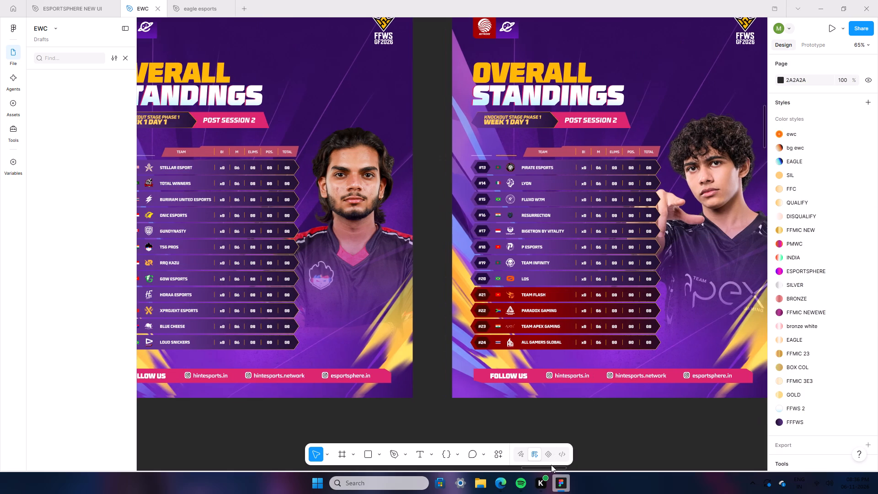
drag(551, 465, 535, 456)
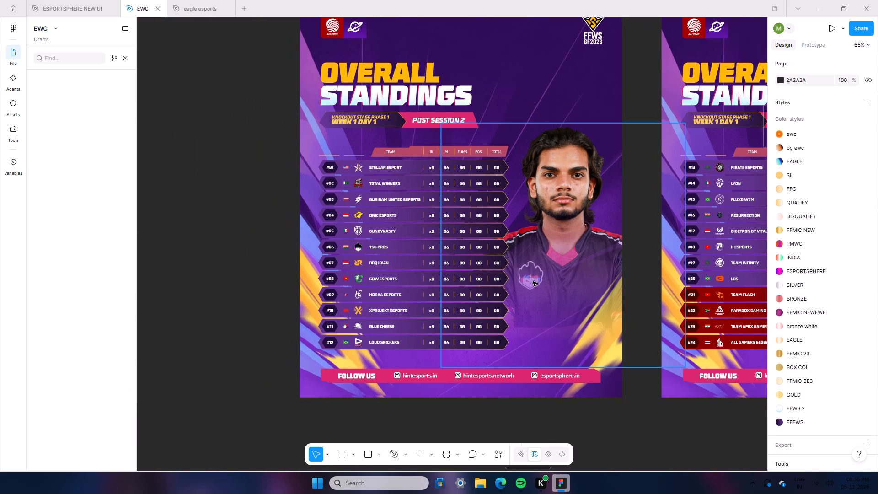
click(533, 281)
click(785, 313)
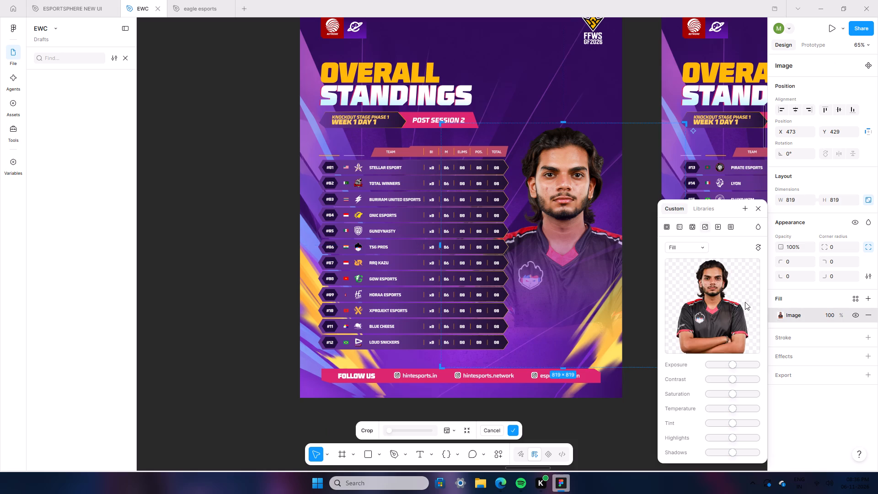
click(732, 297)
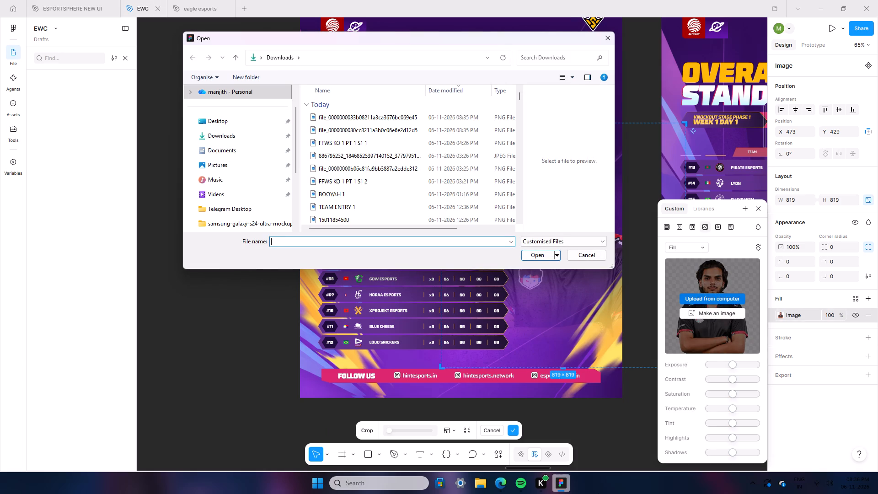
click(391, 117)
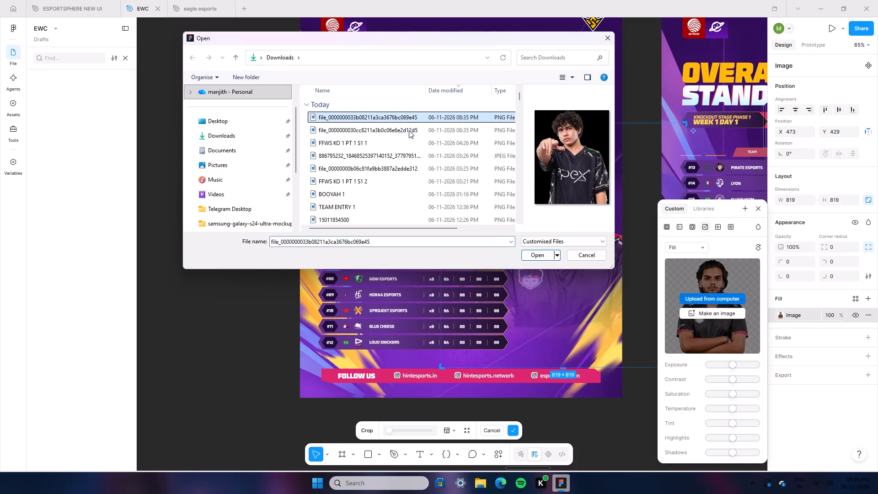
click(409, 130)
double_click(409, 130)
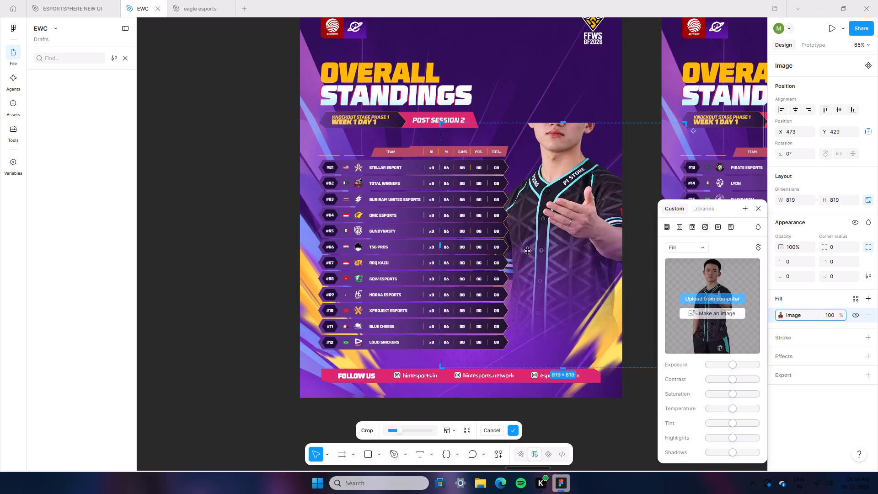
Shift the PI STORE player picture down within its crop area and scale it down so his whole head fits.
drag(608, 226, 610, 298)
scroll(385, 246, down, 4)
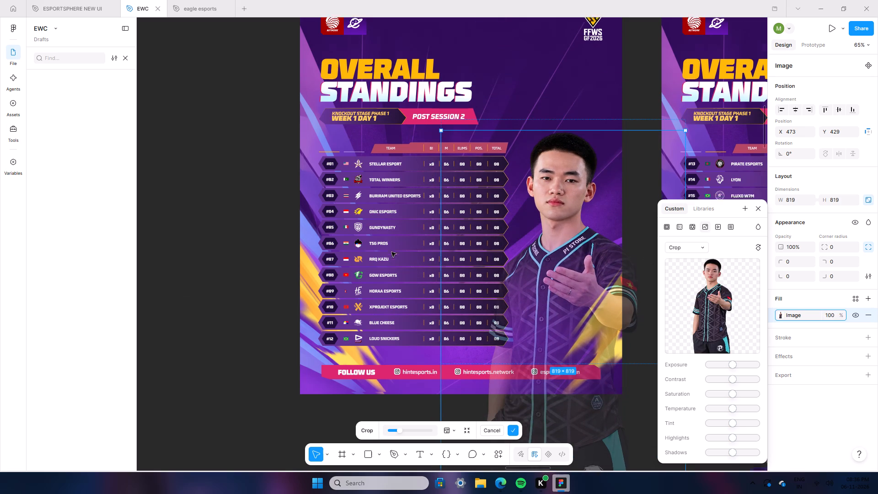
scroll(391, 252, down, 1)
drag(591, 354, 591, 289)
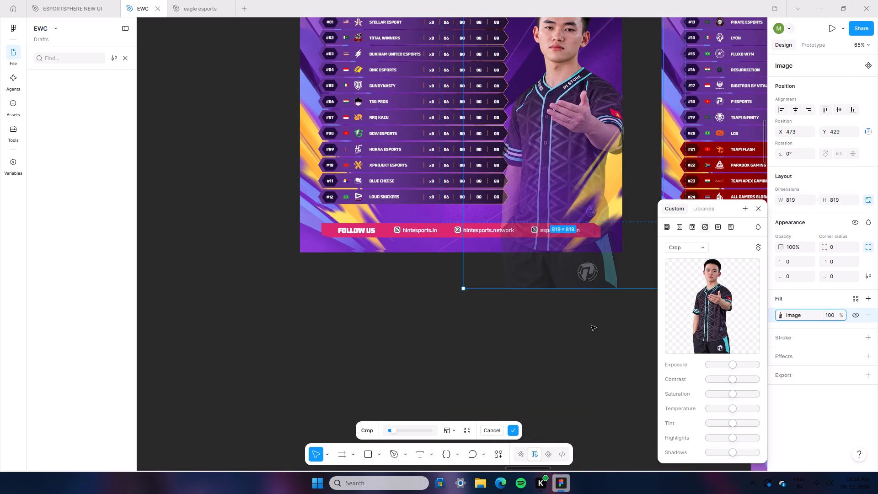
click(592, 328)
Enlarge the PI STORE player image to about 878 × 878 and move the picture slightly upward inside its crop.
scroll(590, 327, up, 6)
drag(578, 179, 578, 165)
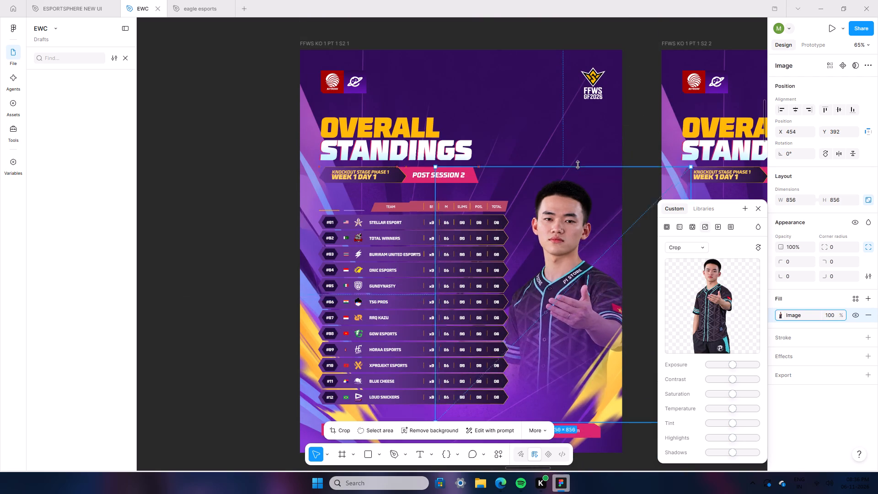
drag(578, 165, 581, 160)
double_click(571, 200)
drag(574, 225, 574, 216)
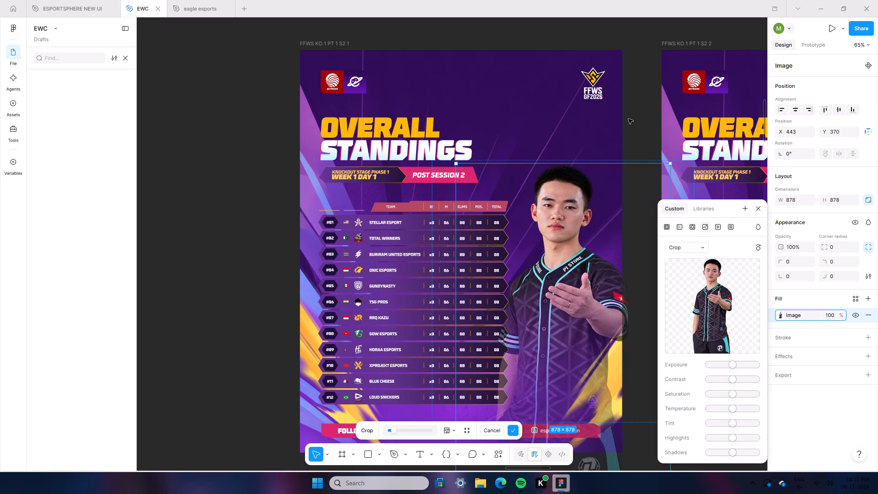
double_click(628, 119)
Adjust the crop of the Apex player image in FFWS KO 1 PT 1 S2 2, shrinking the picture slightly and nudging it toward the table.
ctrl+scroll(628, 119, down, 4)
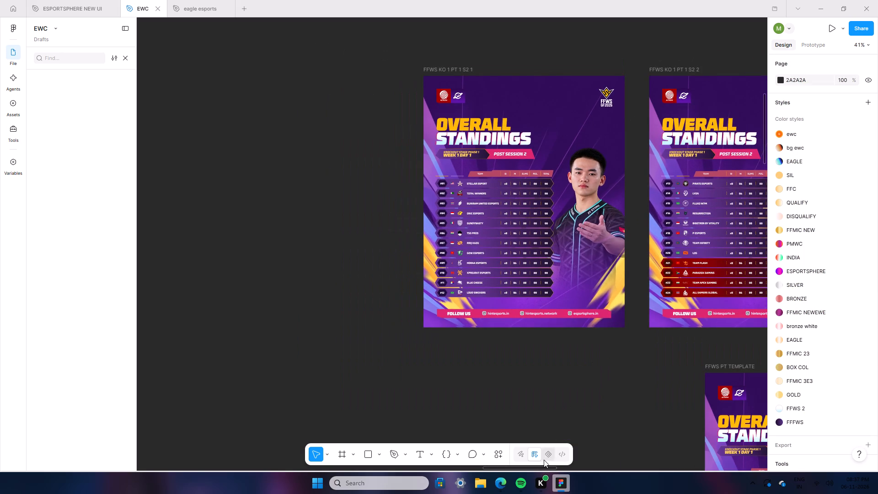
drag(541, 468, 571, 473)
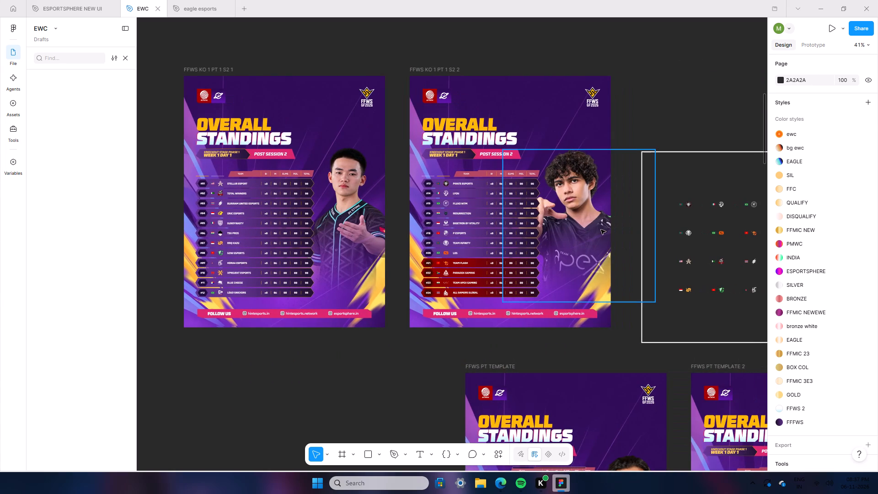
double_click(600, 229)
drag(609, 315, 609, 303)
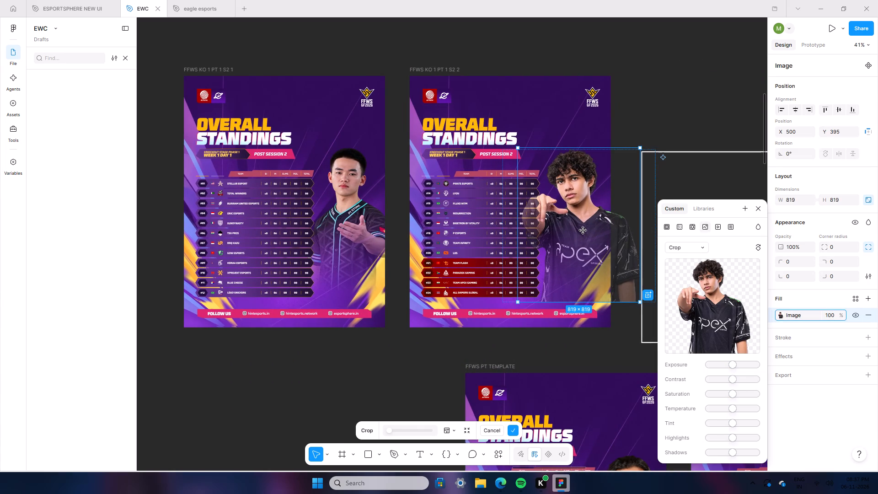
click(602, 338)
click(602, 338)
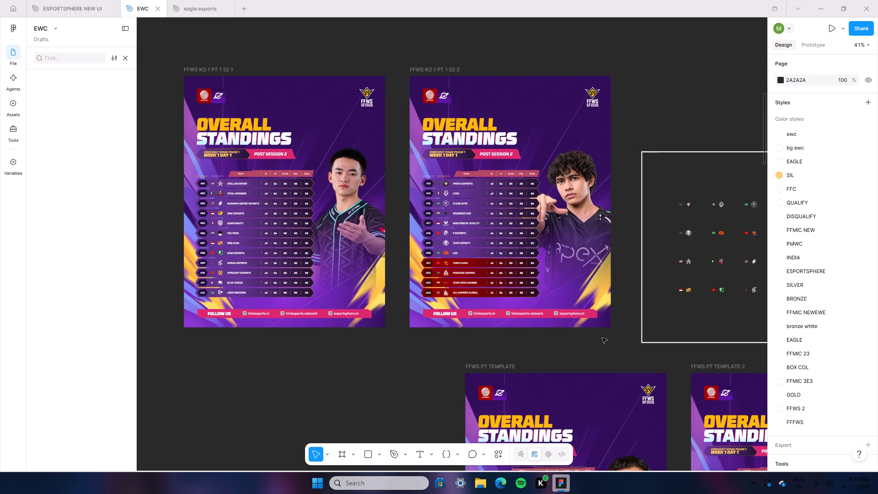
double_click(571, 222)
drag(582, 234, 577, 233)
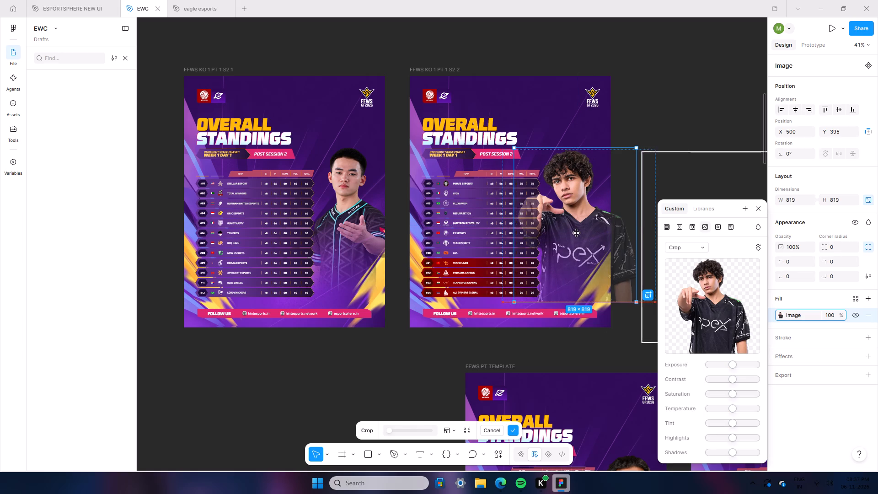
drag(577, 233, 576, 233)
double_click(608, 344)
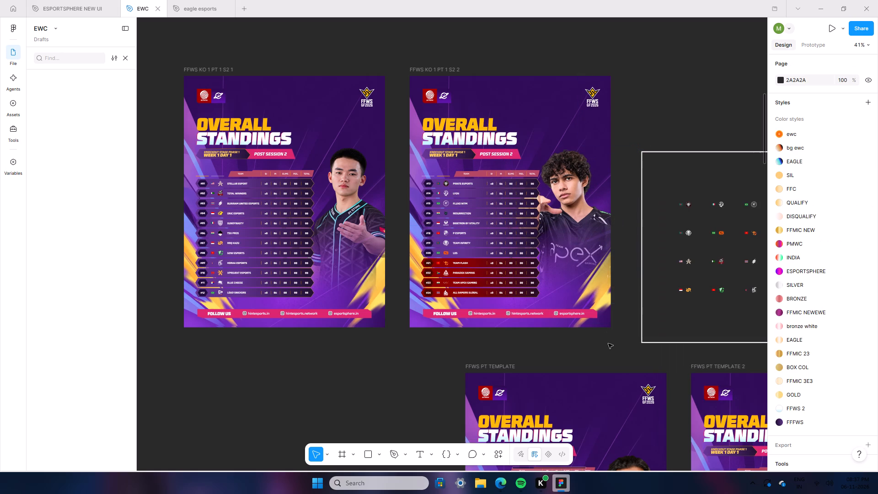
Resize the Apex player image in FFWS KO 1 PT 1 S2 2 to about 788 × 788.
ctrl+scroll(424, 344, down, 3)
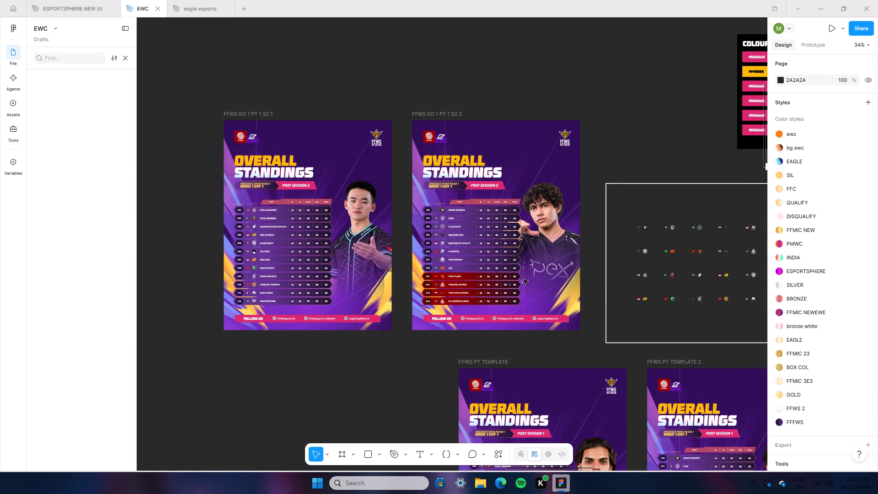
click(541, 283)
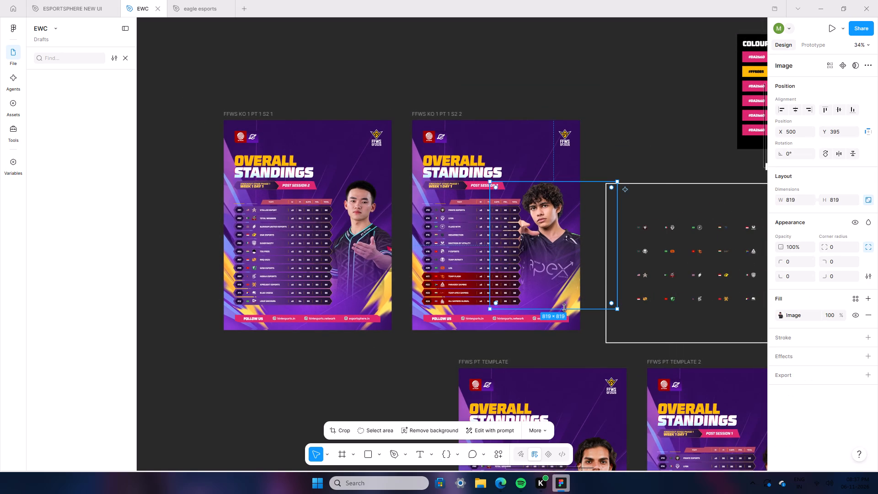
click(563, 307)
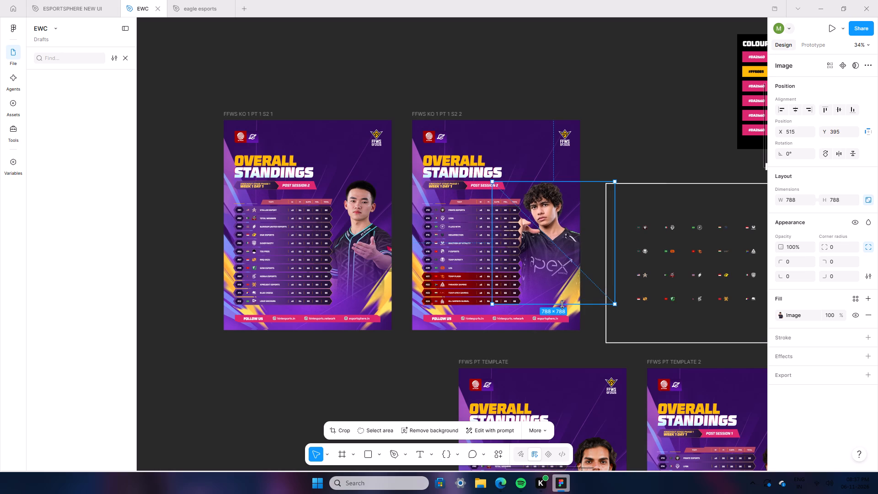
click(449, 338)
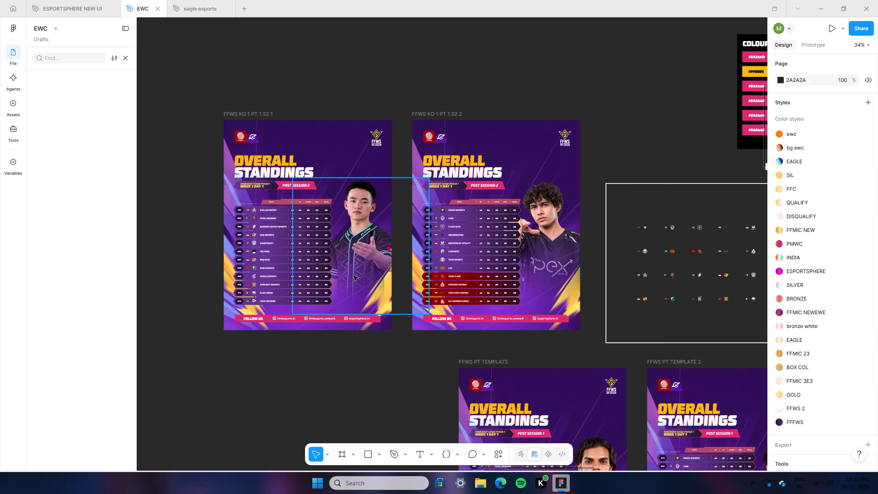
Scale up the PI STORE player picture within its crop area in FFWS KO 1 PT 1 S2 1.
double_click(353, 276)
drag(364, 348, 365, 358)
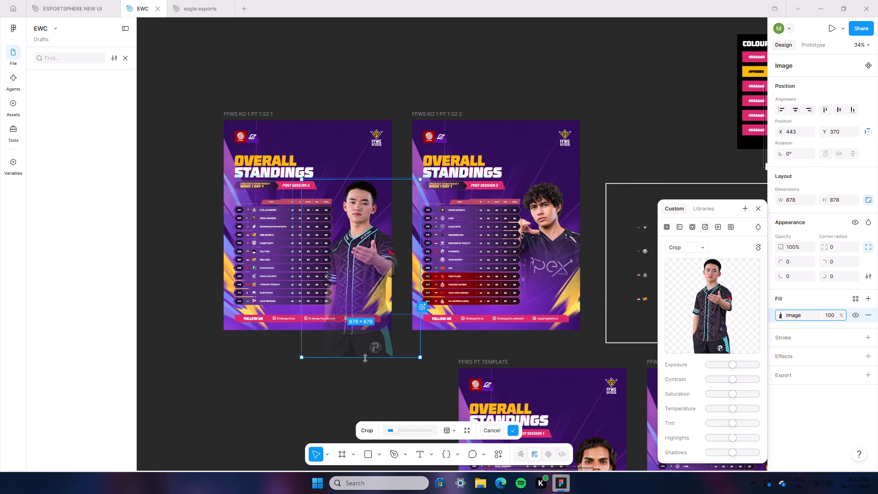
drag(365, 358, 365, 369)
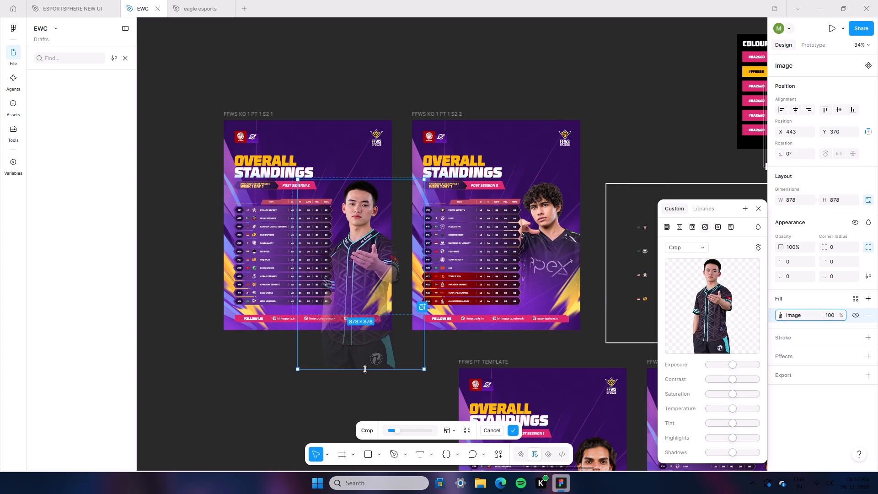
drag(365, 369, 364, 375)
double_click(347, 387)
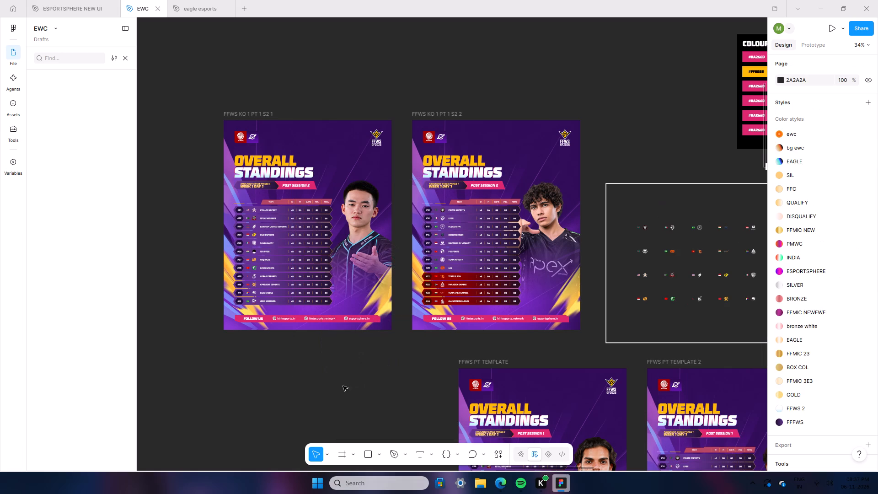
Slightly shrink the PI STORE player picture within its crop area in FFWS KO 1 PT 1 S2 1.
double_click(351, 263)
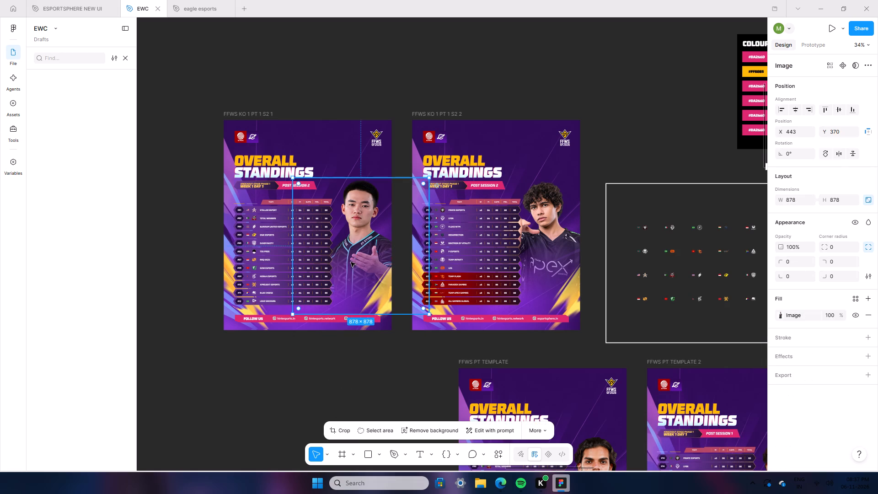
scroll(351, 263, down, 6)
scroll(361, 303, up, 3)
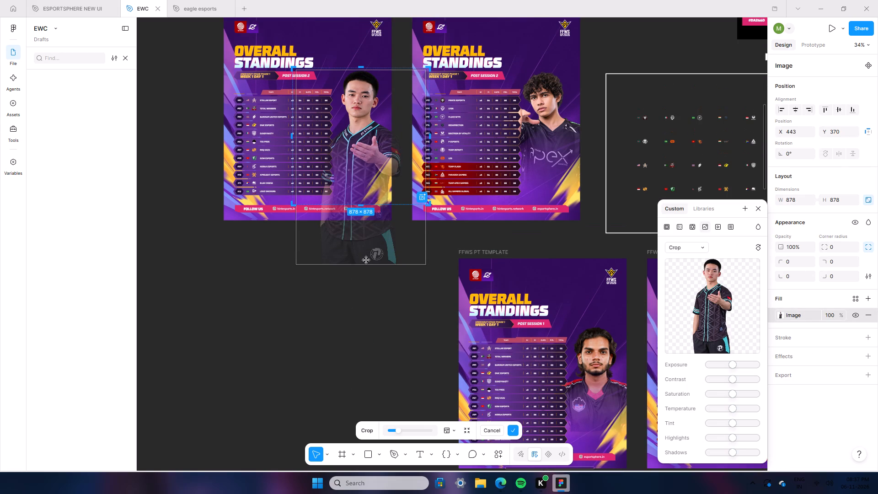
click(368, 266)
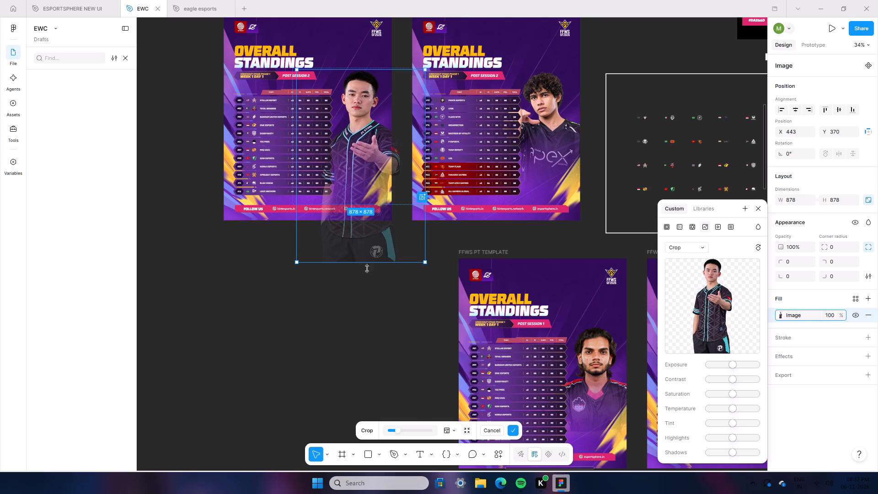
double_click(359, 283)
scroll(340, 310, up, 5)
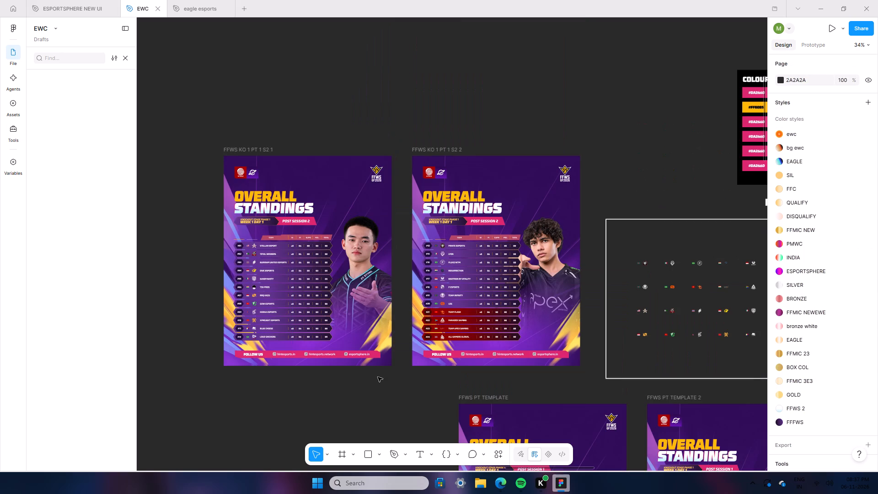
Nudge the Apex player image in FFWS KO 1 PT 1 S2 2 slightly upward to Y 392.
click(539, 292)
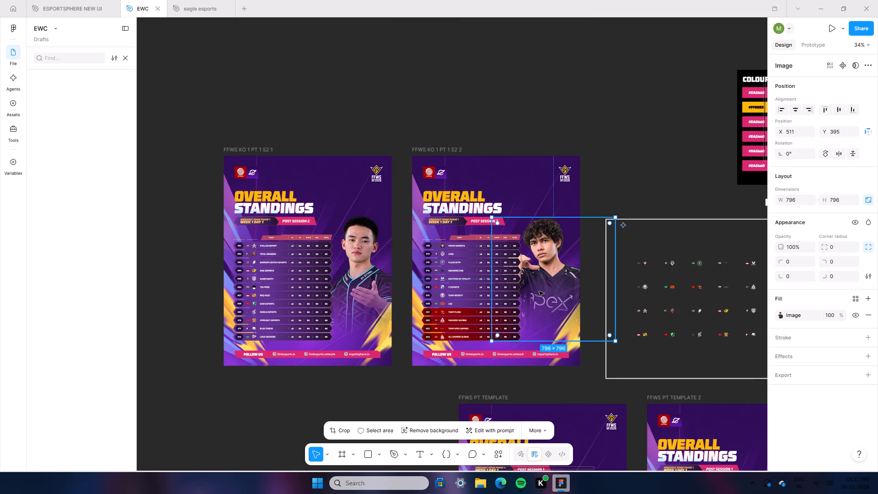
key(Up)
key(Up)
key(Up)
key(Up)
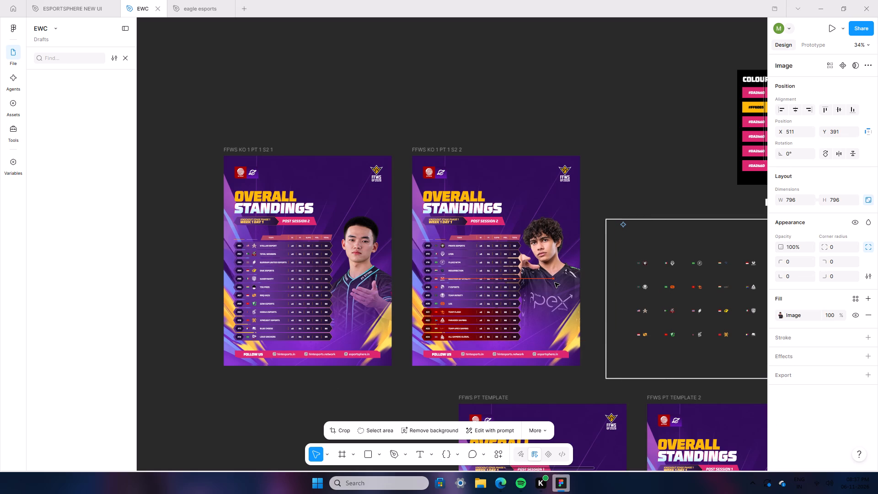
key(Down)
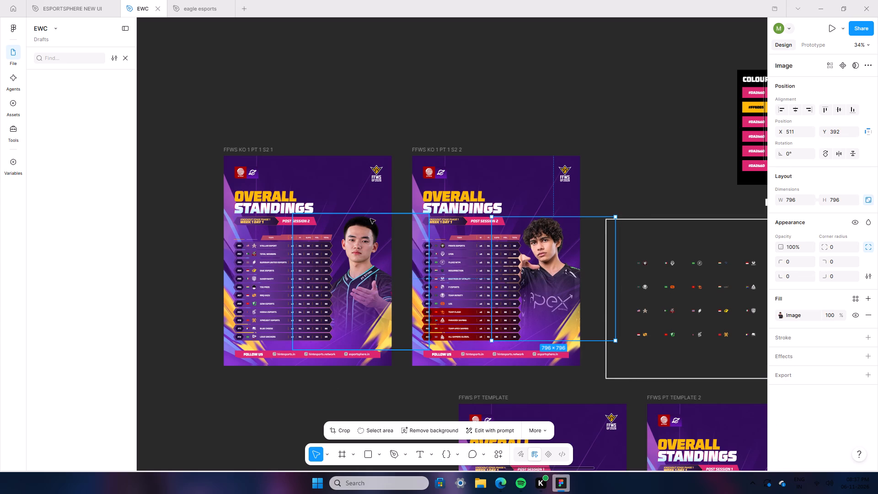
click(489, 108)
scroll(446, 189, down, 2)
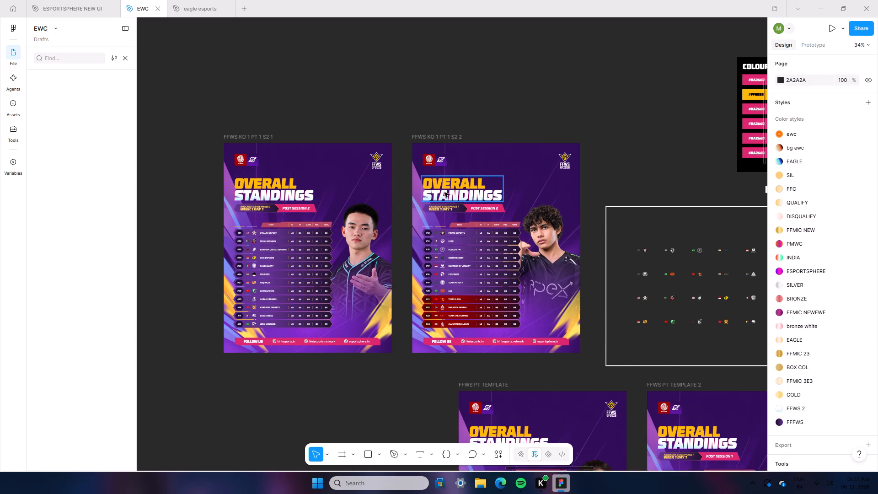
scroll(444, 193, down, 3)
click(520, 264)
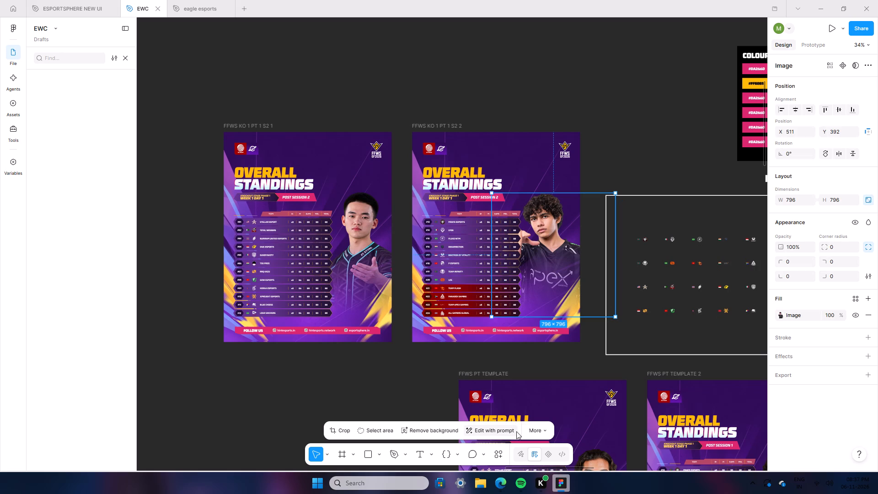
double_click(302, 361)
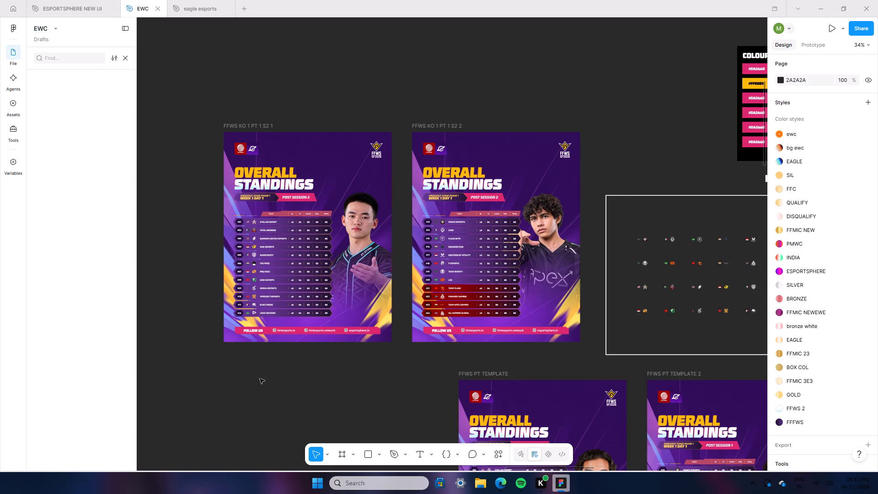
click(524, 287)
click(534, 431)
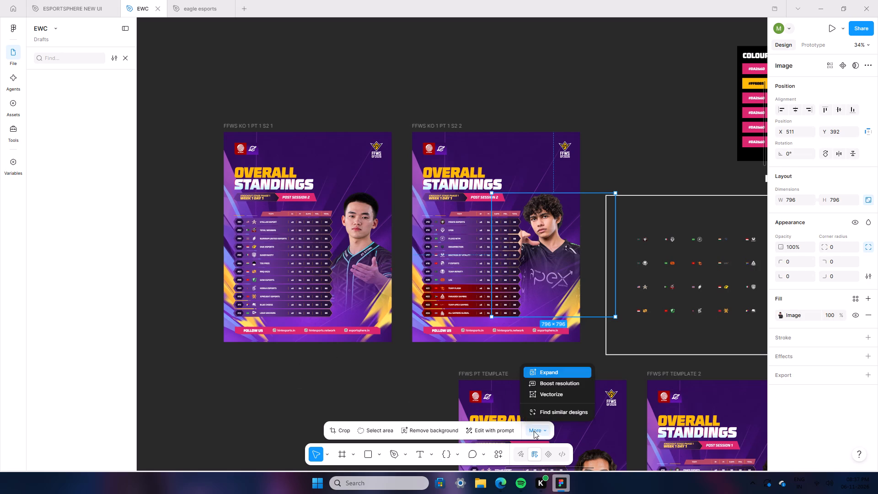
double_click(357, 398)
Examine the standings table and player image in FFWS KO 1 PT 1 S2 1 up close, and compare both post-session 2 graphics.
ctrl+scroll(232, 378, up, 17)
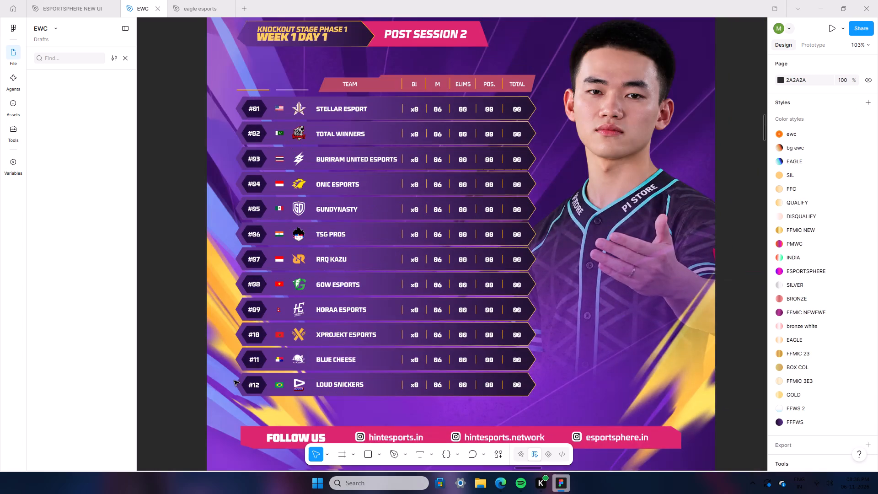
ctrl+scroll(347, 381, up, 3)
ctrl+scroll(347, 380, down, 7)
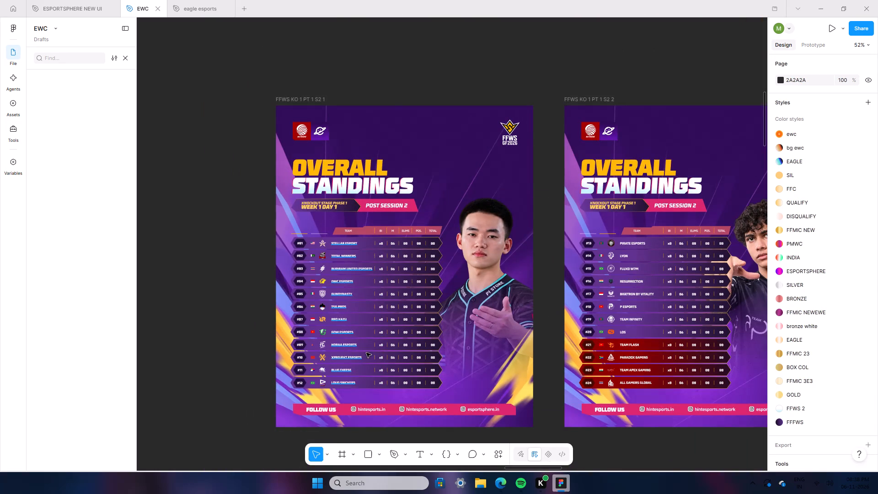
scroll(366, 353, up, 2)
scroll(649, 277, down, 6)
ctrl+scroll(645, 276, down, 3)
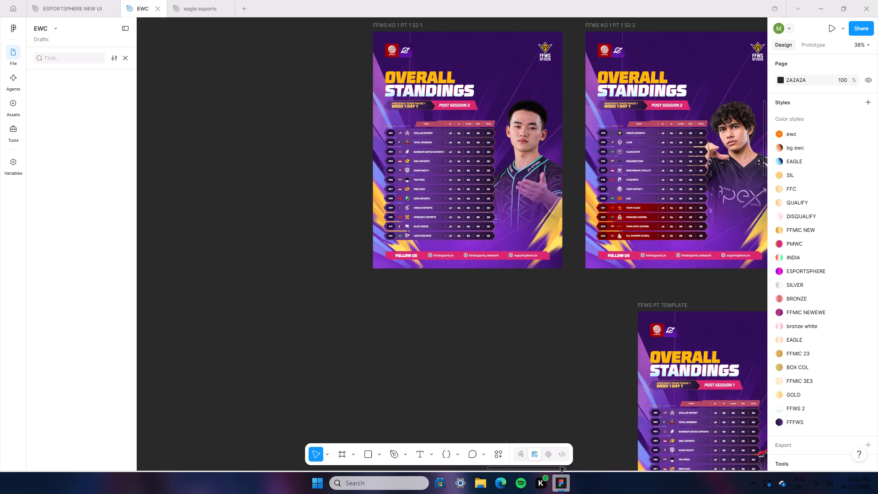
drag(560, 467, 571, 466)
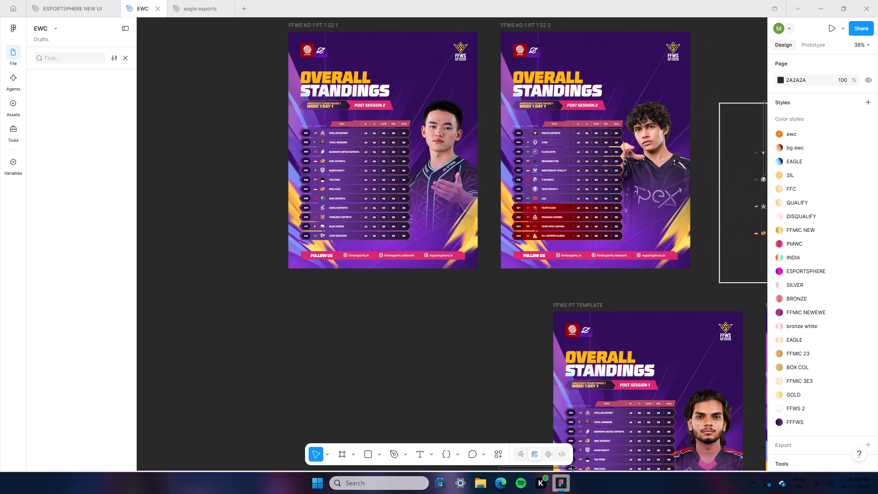
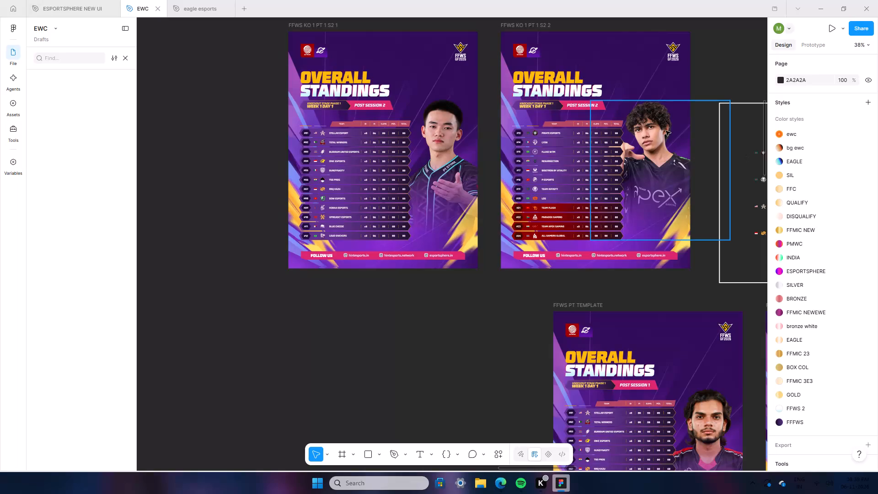
Nudge the Apex player image in FFWS KO 1 PT 1 S2 2 horizontally away from the standings table to X 601.
click(666, 131)
key(Right)
key(Right)
key(Right)
key(Right)
key(Right)
key(Right)
key(Right)
key(Right)
key(Right)
key(Right)
key(Right)
key(Right)
key(Right)
key(Right)
key(Right)
key(Right)
key(Right)
key(Right)
key(Right)
key(Right)
key(Right)
key(Right)
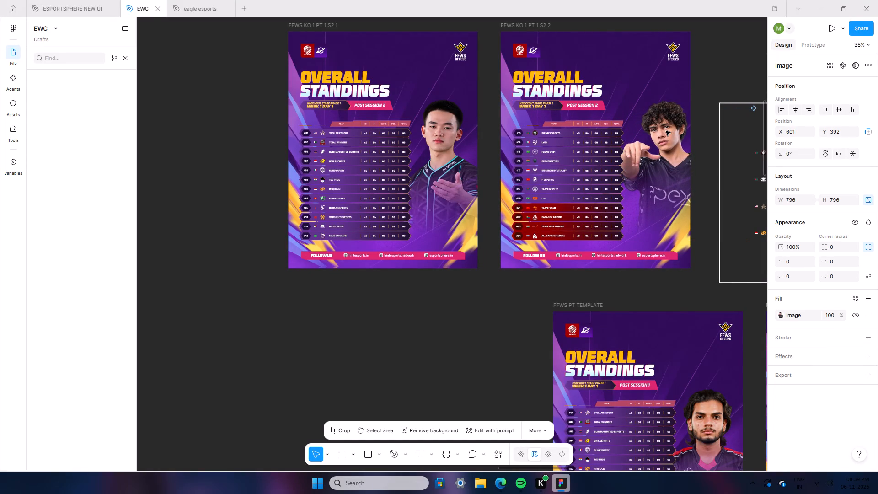
click(662, 283)
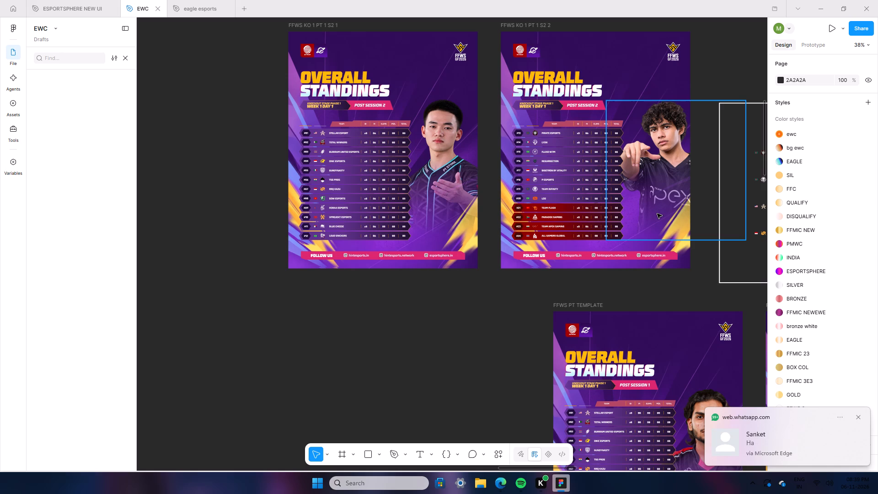
Select the background bar of the #24 ALL GAMERS GLOBAL row in FFWS KO 1 PT 1 S2 2.
scroll(549, 209, up, 4)
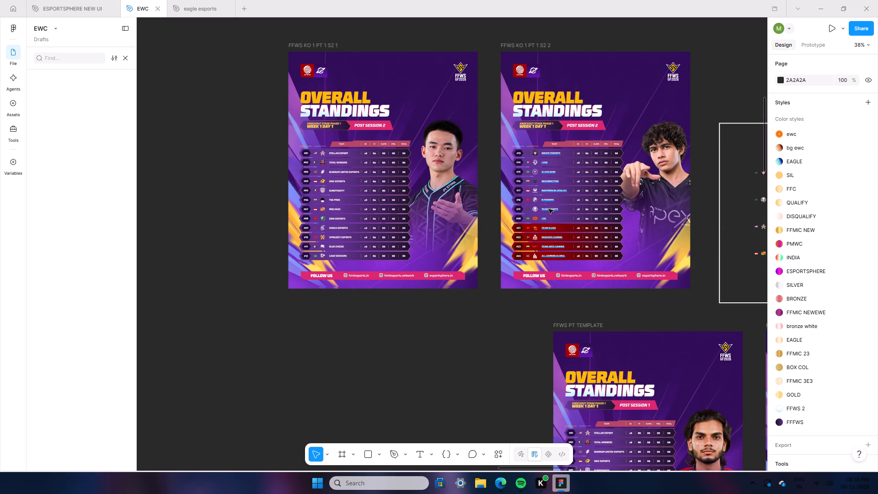
ctrl+scroll(547, 236, up, 8)
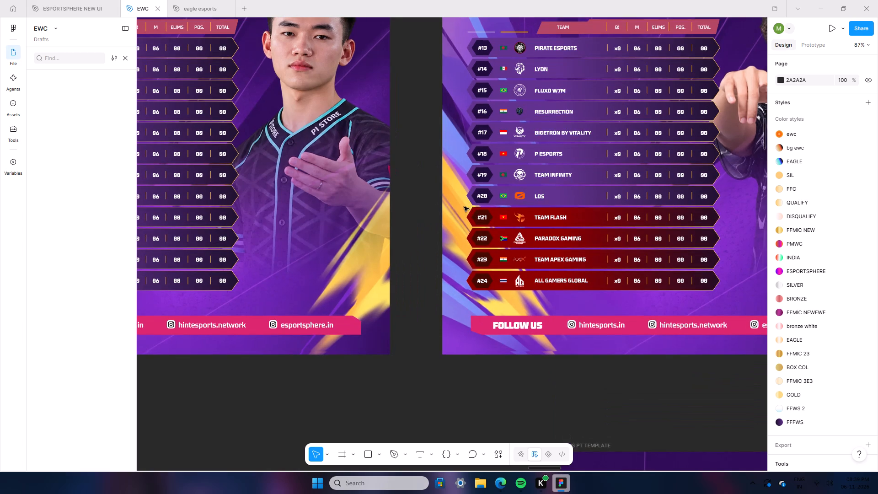
drag(464, 207, 571, 265)
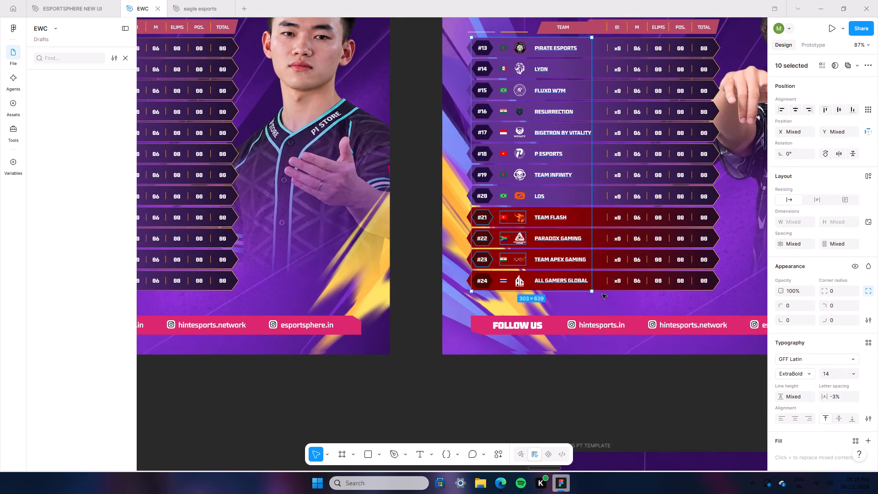
click(602, 294)
click(550, 281)
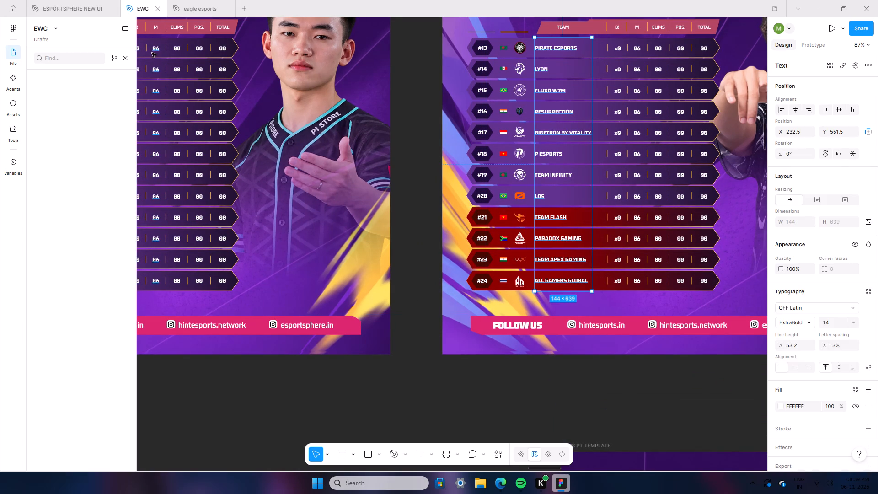
click(125, 59)
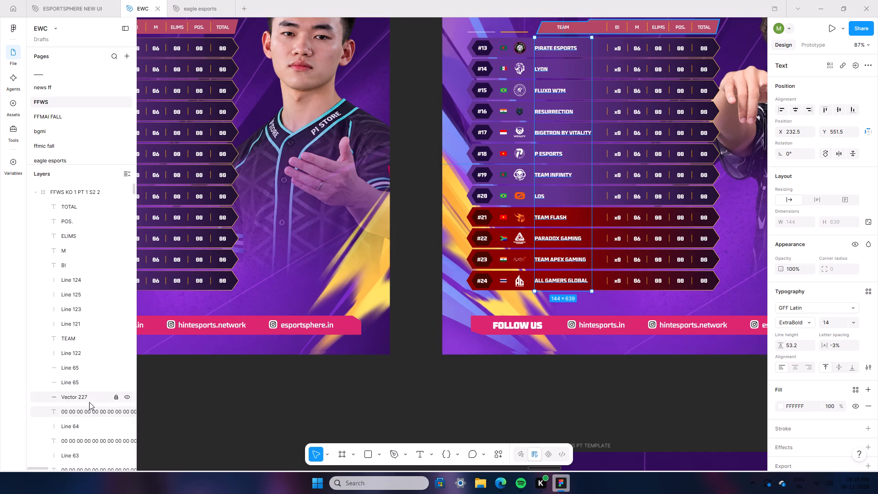
scroll(91, 417, down, 3)
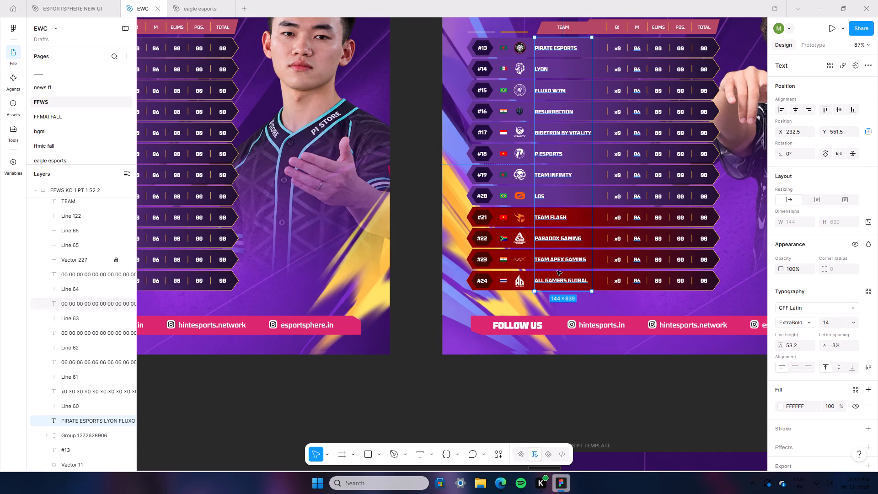
click(519, 280)
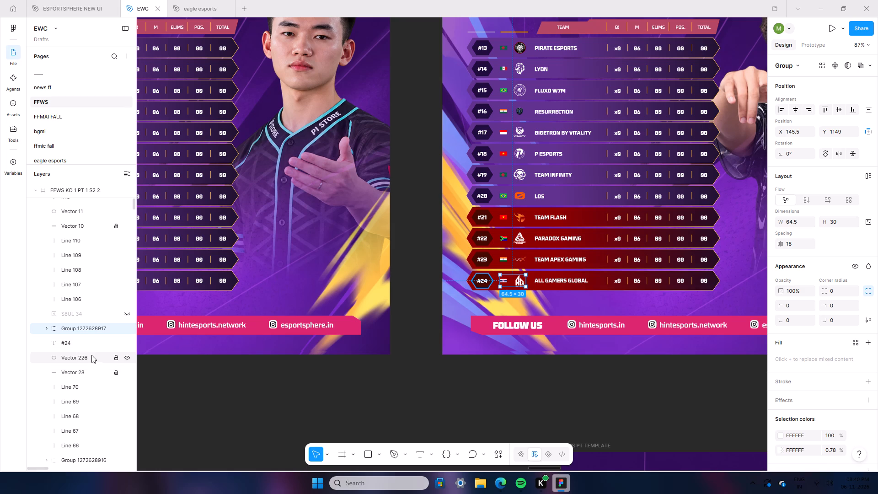
click(88, 371)
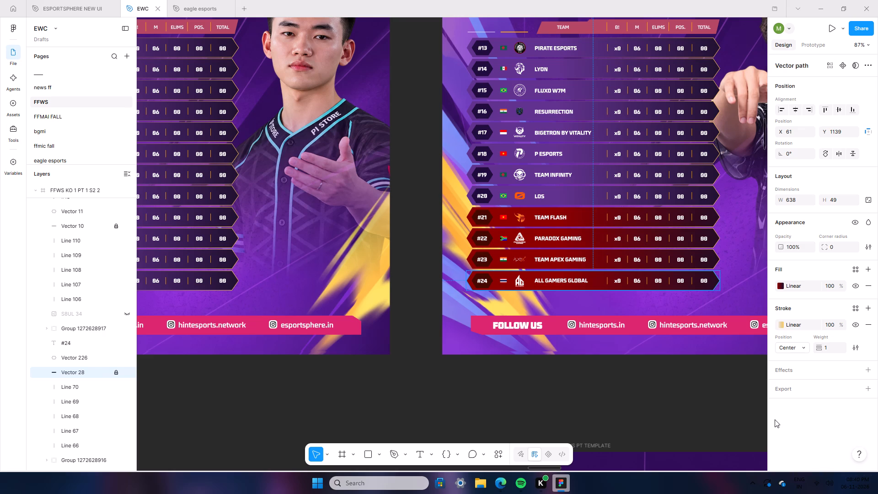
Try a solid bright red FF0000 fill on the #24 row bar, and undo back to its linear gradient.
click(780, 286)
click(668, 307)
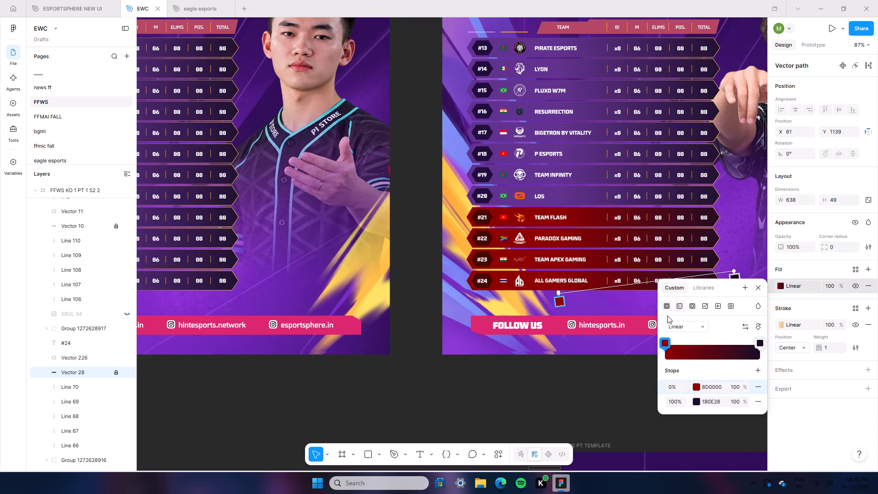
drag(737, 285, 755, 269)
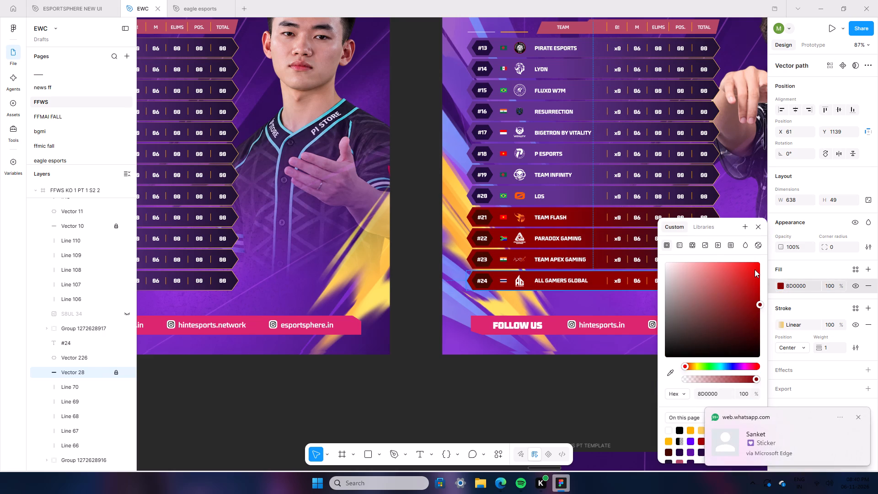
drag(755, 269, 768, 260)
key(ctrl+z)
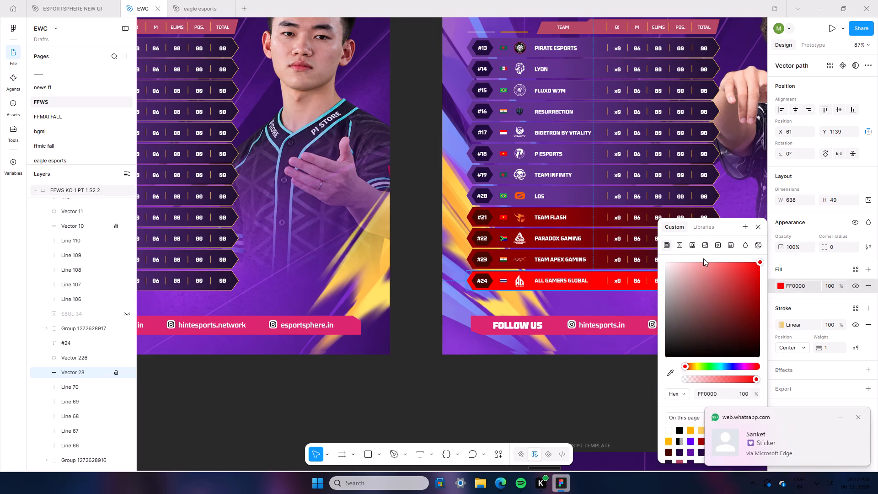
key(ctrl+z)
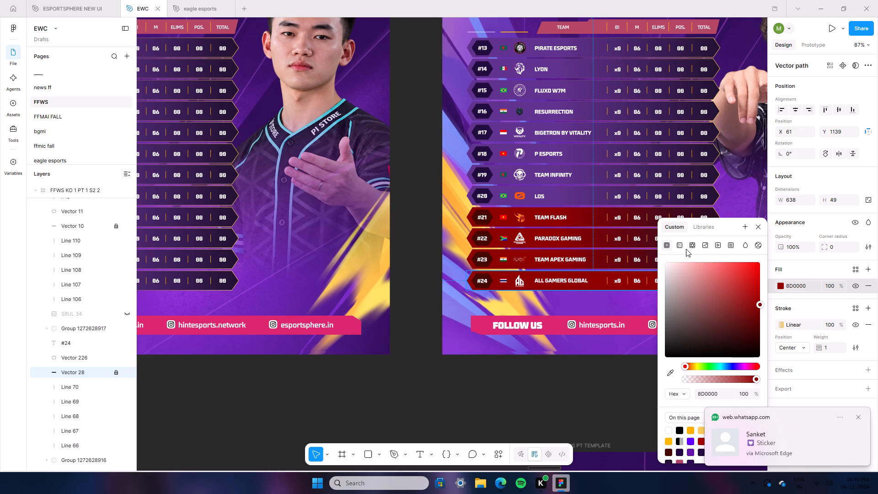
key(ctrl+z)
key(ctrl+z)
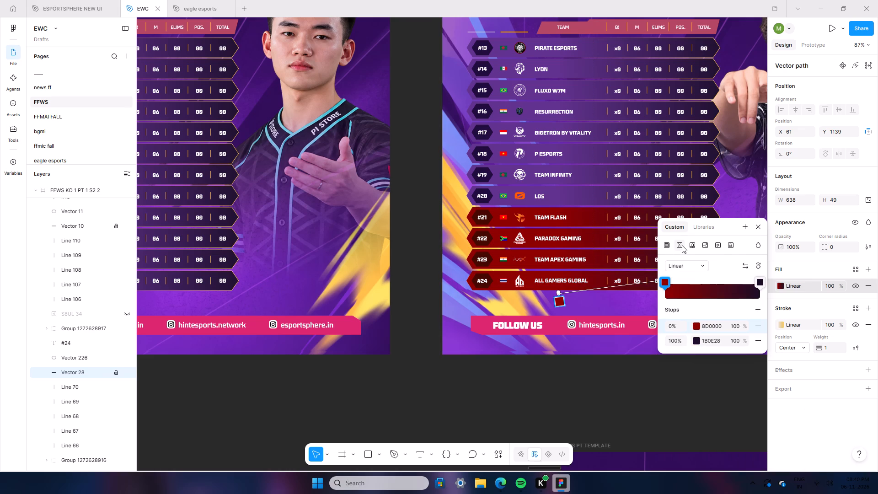
Recolor the 0% stop of the #24 row bar's linear gradient to the muted red AA3F3F.
click(697, 323)
click(620, 299)
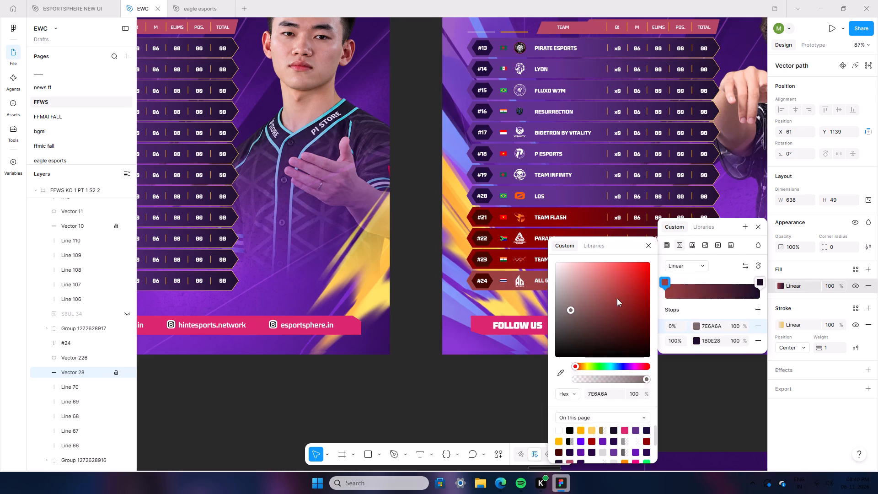
double_click(477, 372)
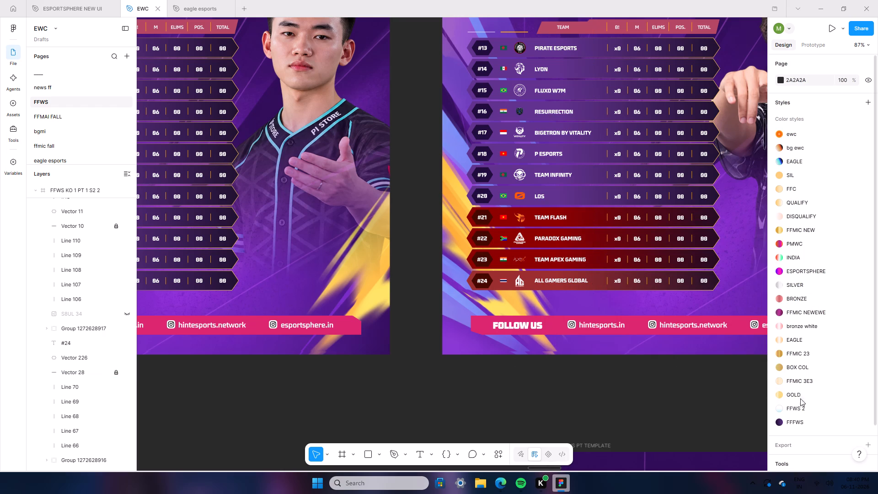
click(74, 375)
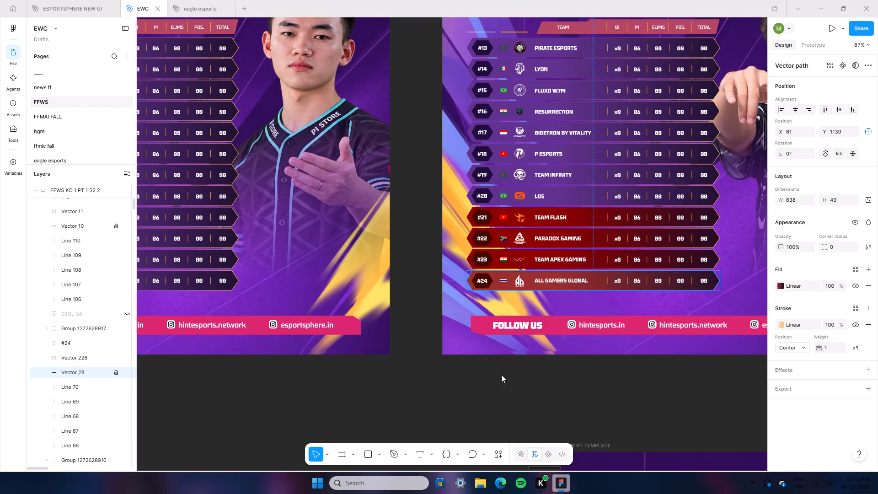
click(788, 289)
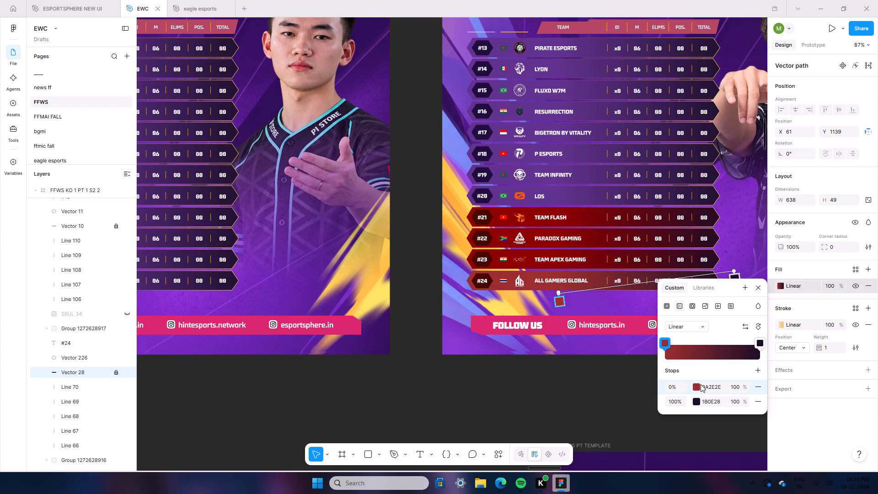
click(696, 388)
drag(628, 315, 640, 275)
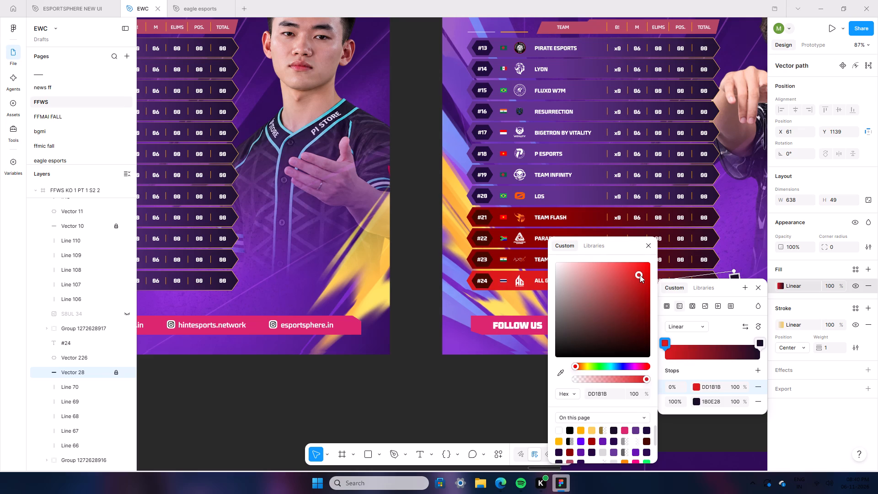
drag(640, 275, 674, 276)
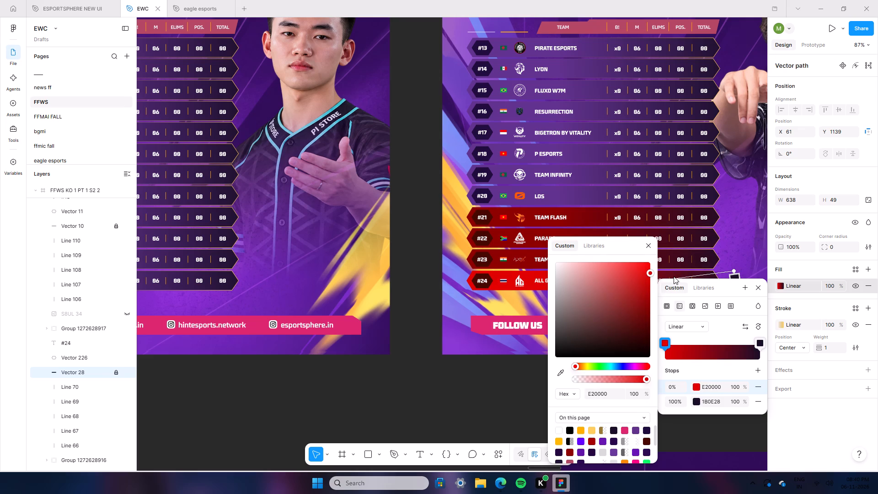
drag(674, 276, 626, 297)
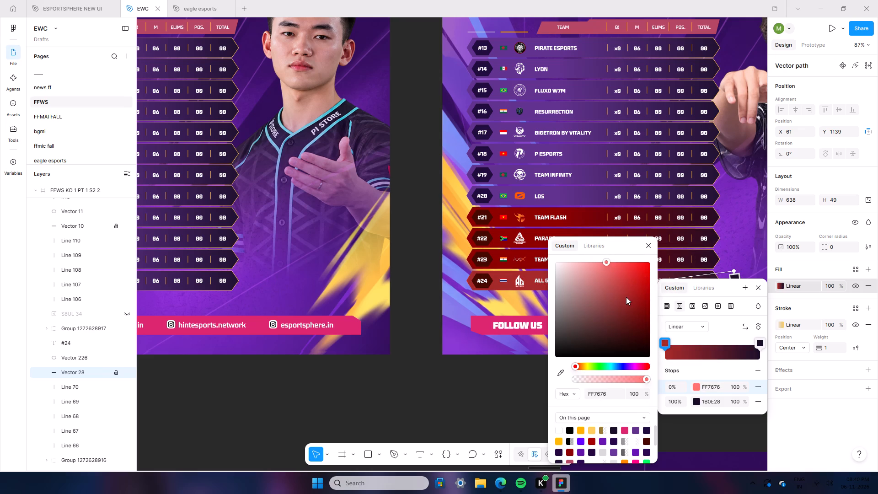
drag(626, 297, 609, 304)
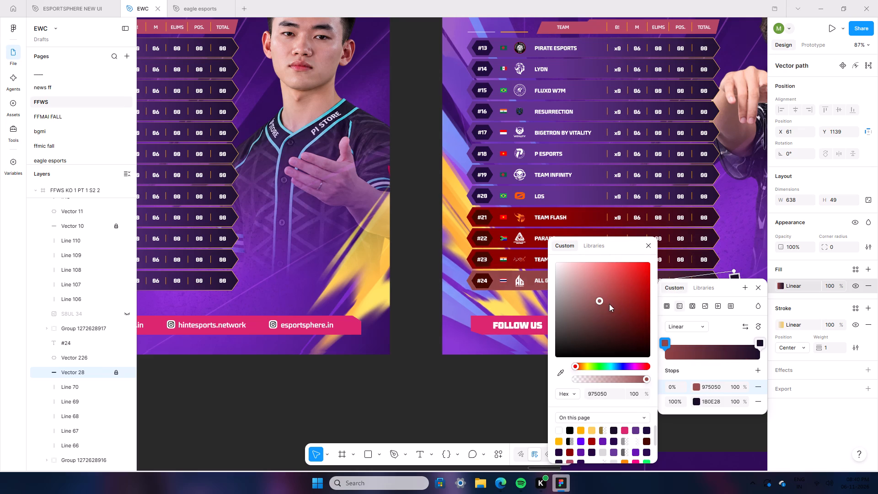
drag(609, 304, 615, 294)
click(650, 247)
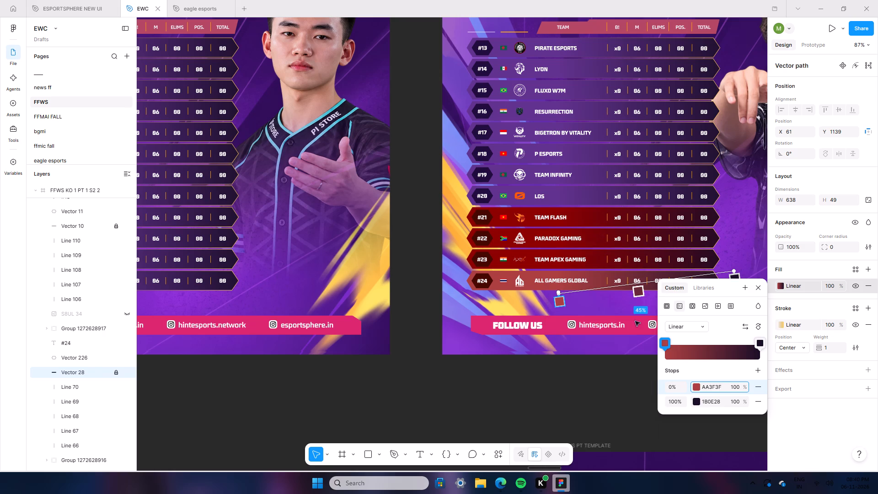
click(600, 383)
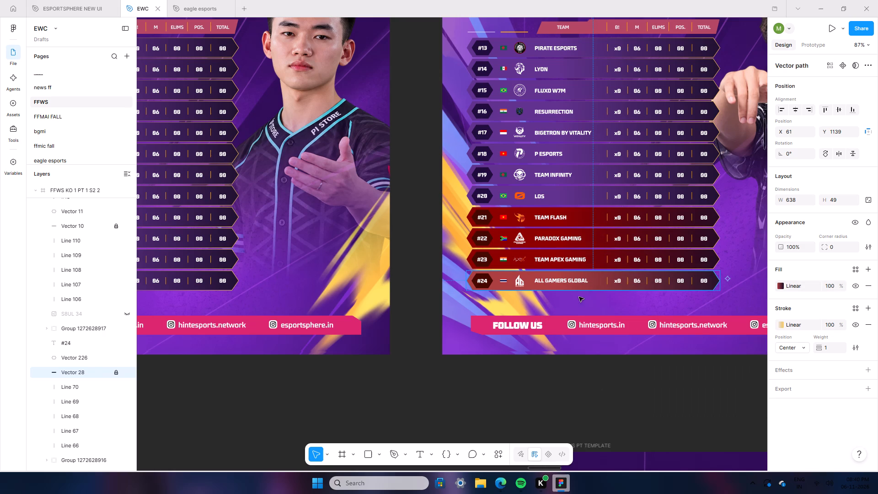
Copy the recolored #24 row bar and paste it to replace the bars of rows #23, #22 and #21.
right_click(74, 373)
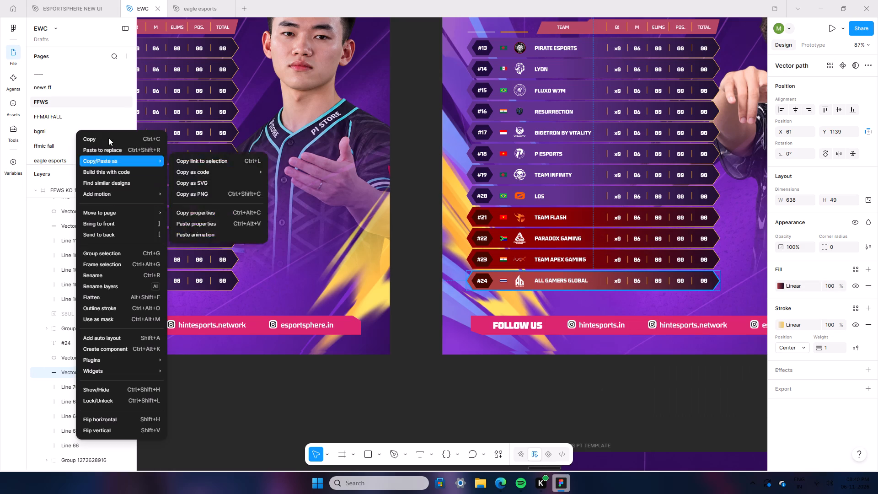
click(107, 136)
scroll(92, 279, down, 5)
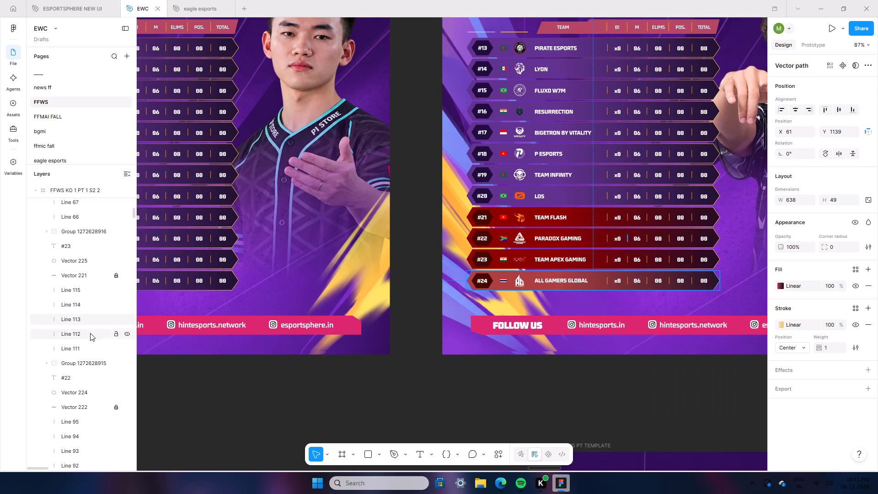
click(92, 272)
right_click(92, 272)
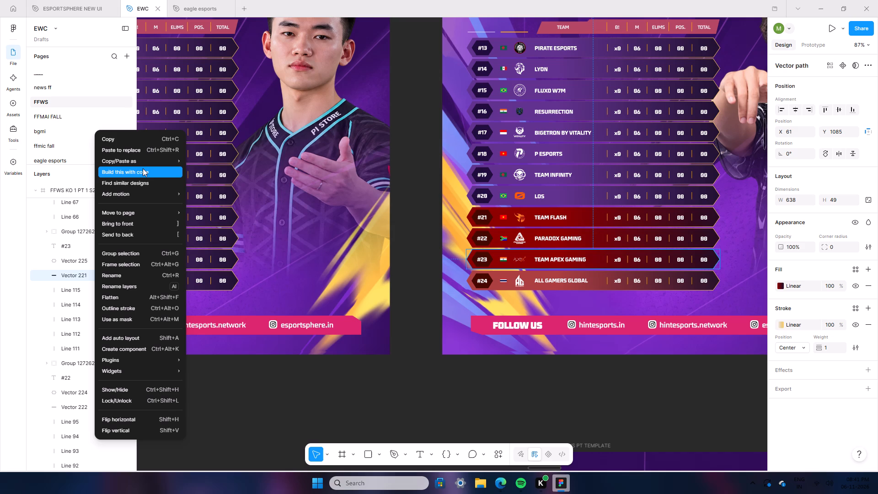
click(141, 150)
click(80, 405)
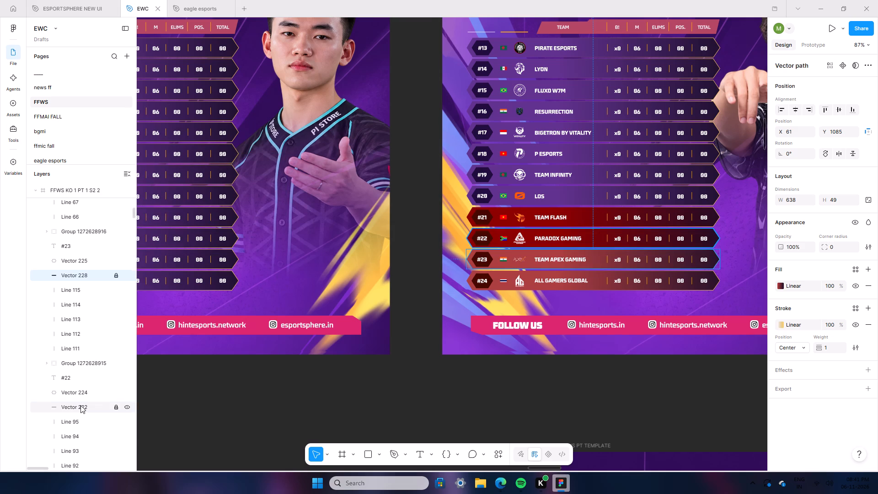
right_click(80, 405)
click(123, 151)
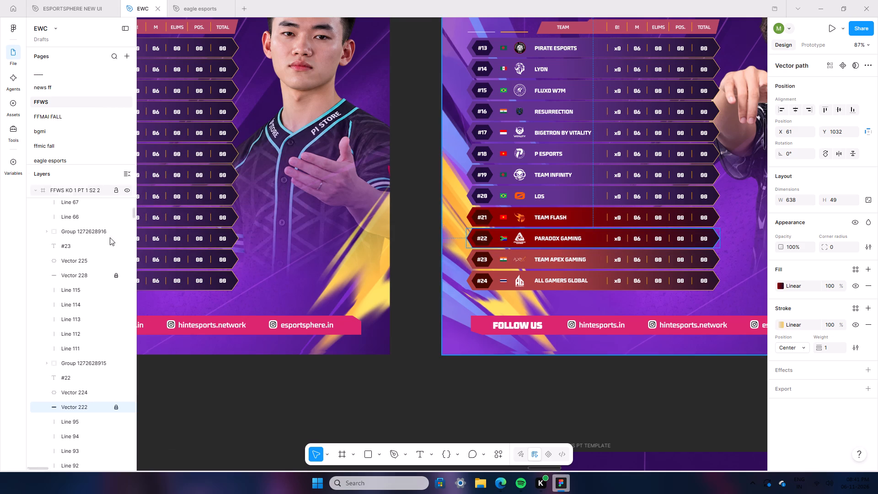
scroll(96, 333, down, 2)
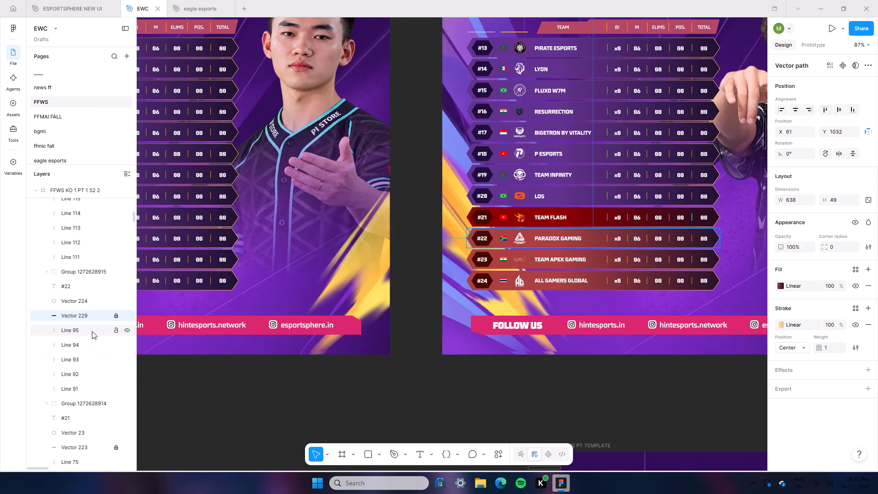
click(89, 442)
right_click(88, 442)
click(126, 154)
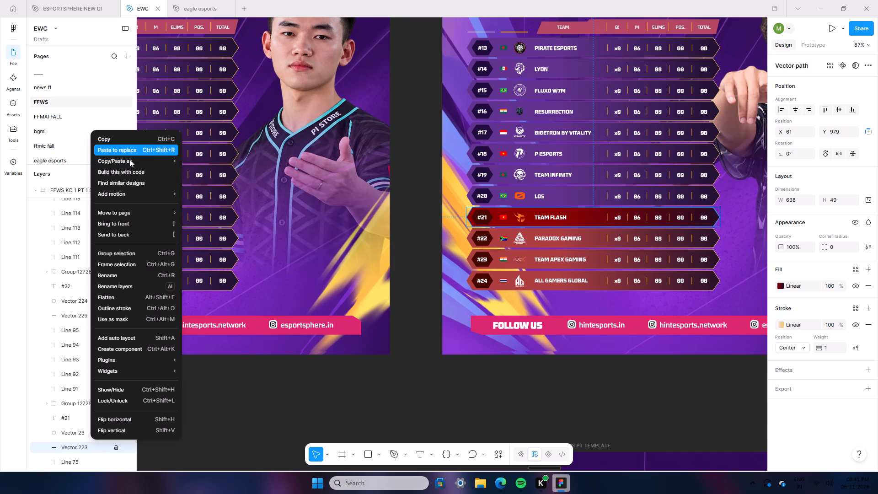
double_click(691, 366)
Examine the recolored rows #21 to #24 and the social footer of FFWS KO 1 PT 1 S2 2 up close.
ctrl+scroll(695, 375, up, 2)
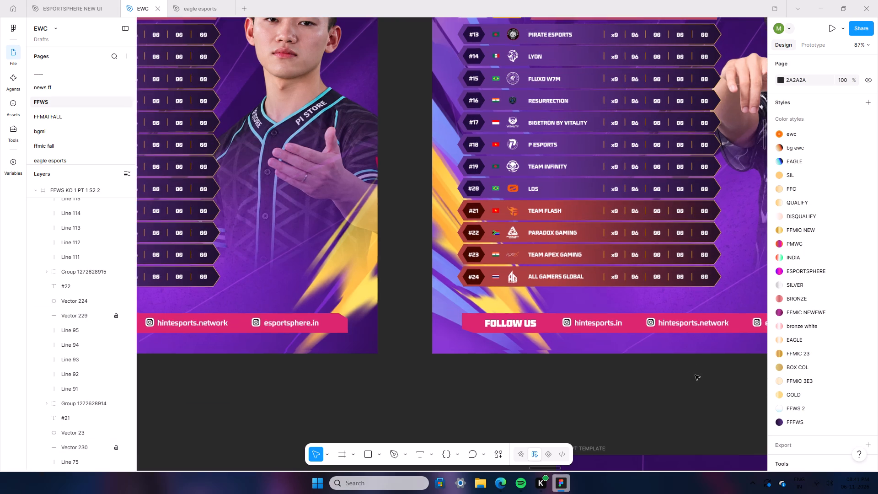
ctrl+scroll(695, 375, up, 2)
scroll(695, 375, up, 5)
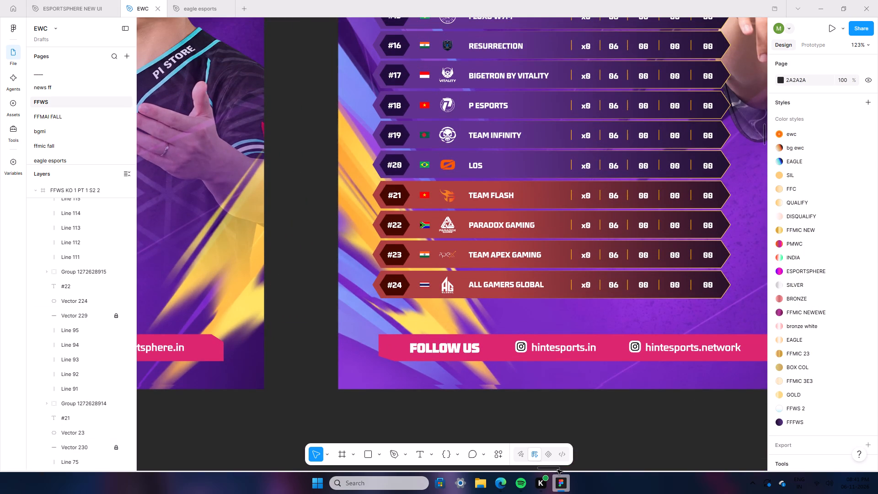
drag(556, 469, 567, 473)
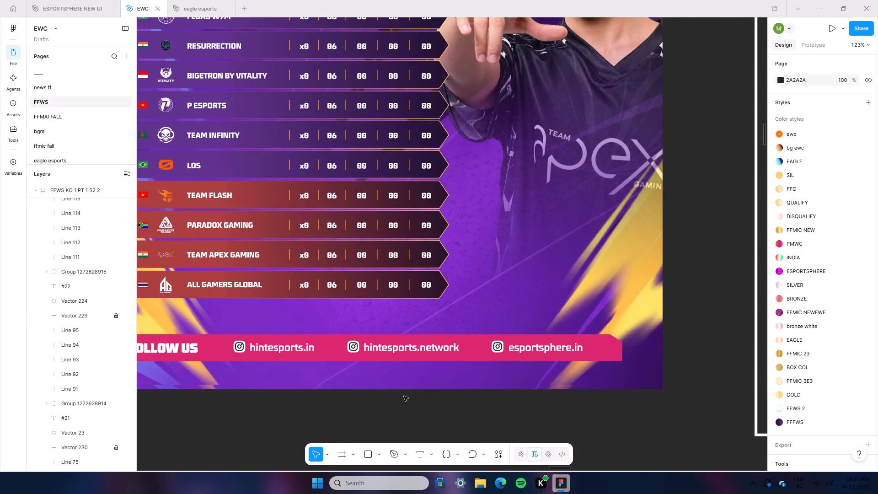
scroll(402, 394, up, 14)
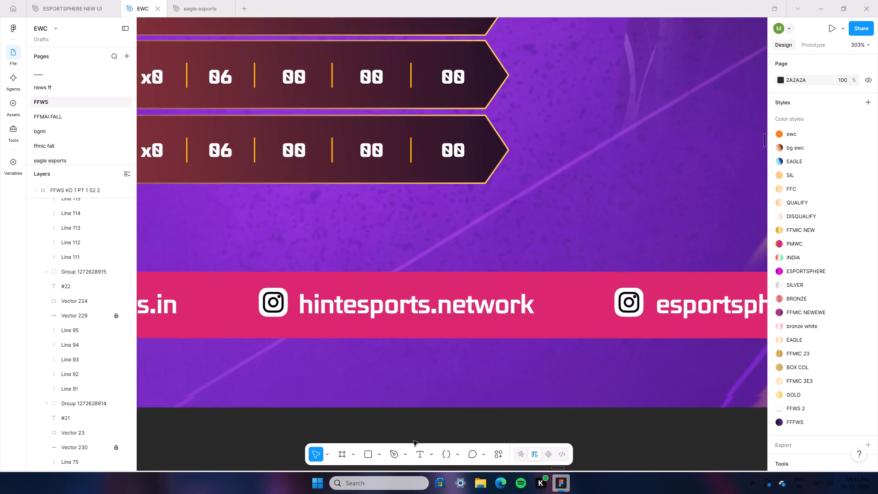
Draw a closed arrow-shaped tag, about 57.5 × 49, with the Pen tool against the pointed end of the #24 row.
click(399, 453)
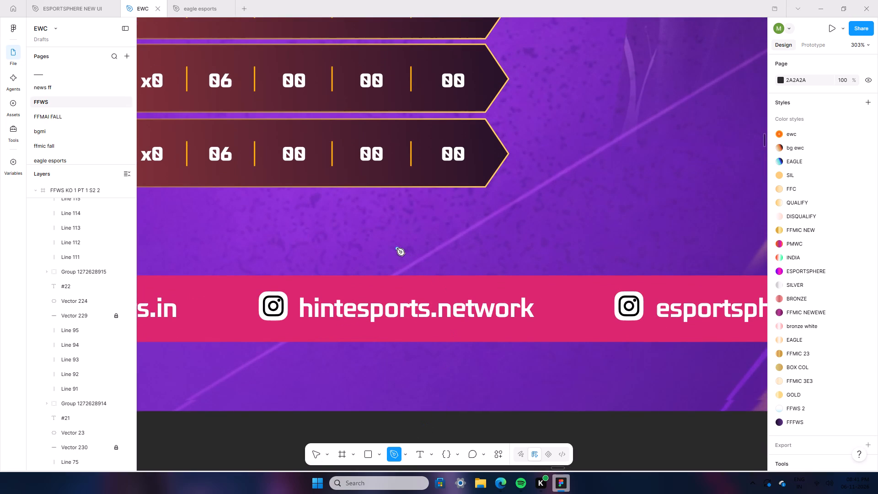
ctrl+scroll(405, 240, up, 11)
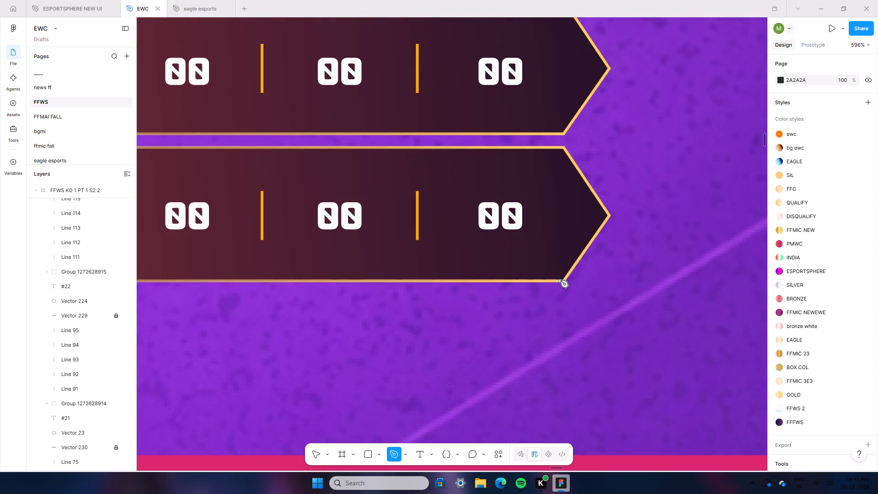
click(566, 280)
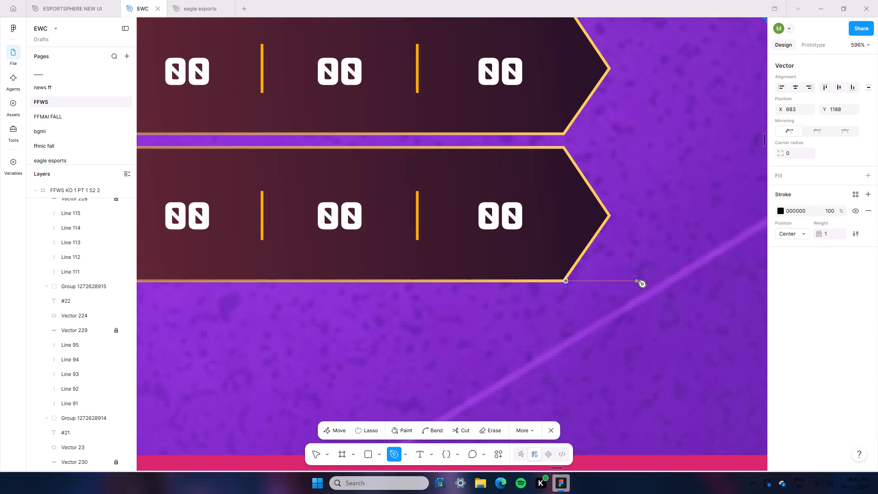
click(687, 280)
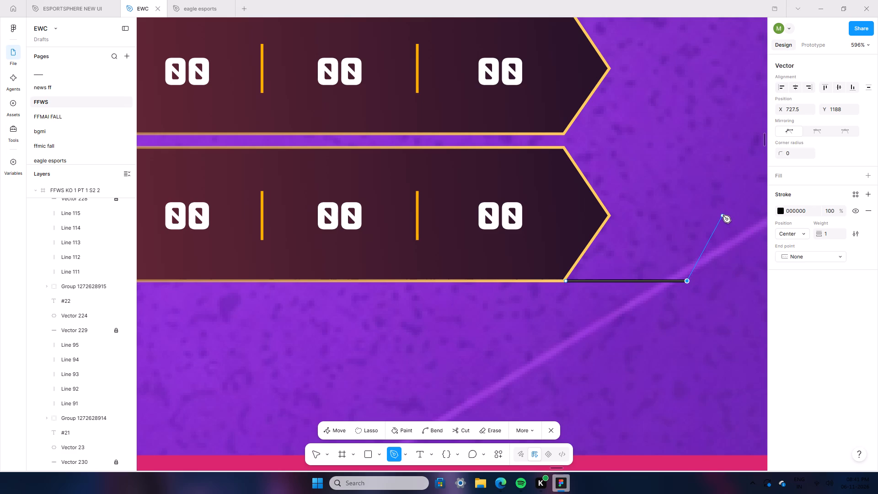
click(723, 215)
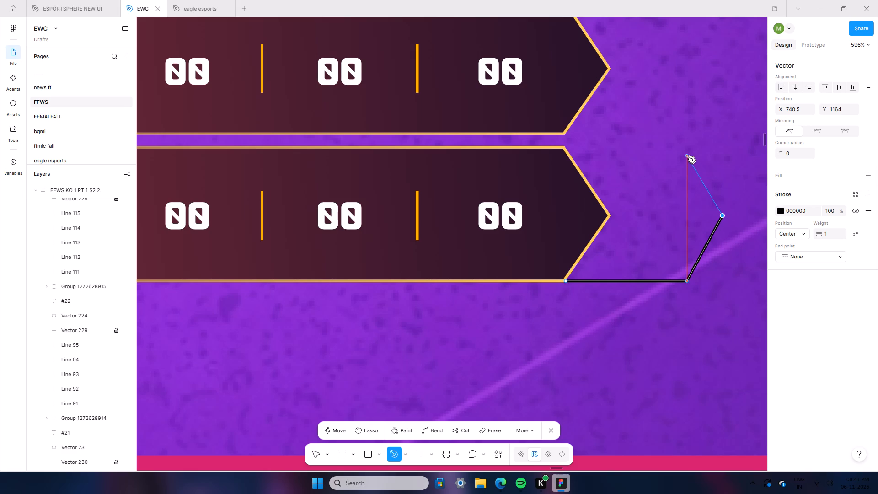
click(688, 147)
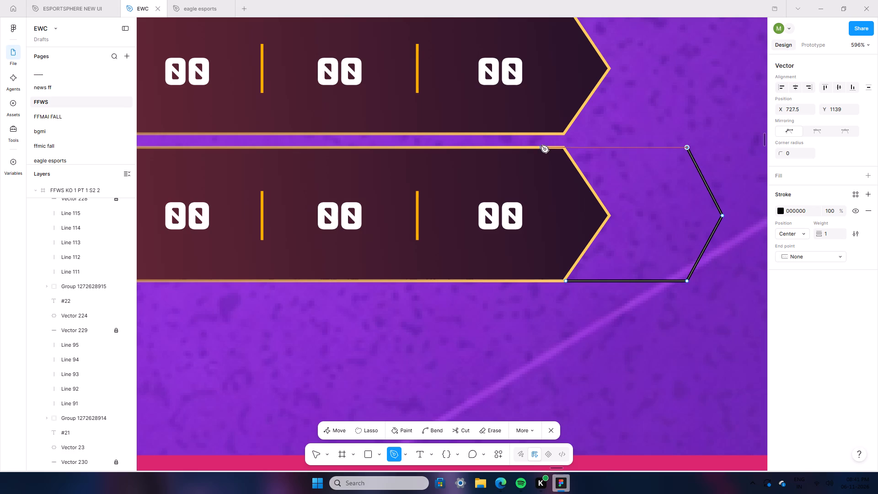
click(564, 146)
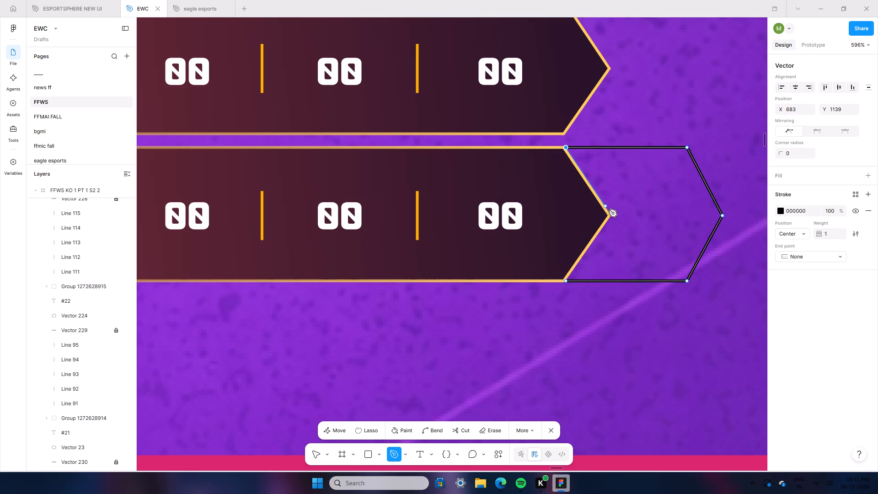
click(610, 215)
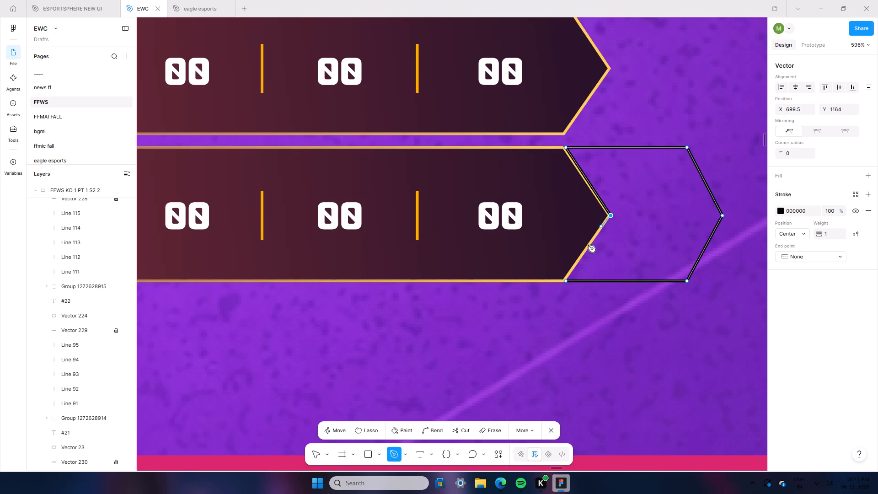
click(566, 281)
Remove the arrow tag's stroke and give it a linear gradient fill from bright red FF0000 to dark red 990000.
click(867, 212)
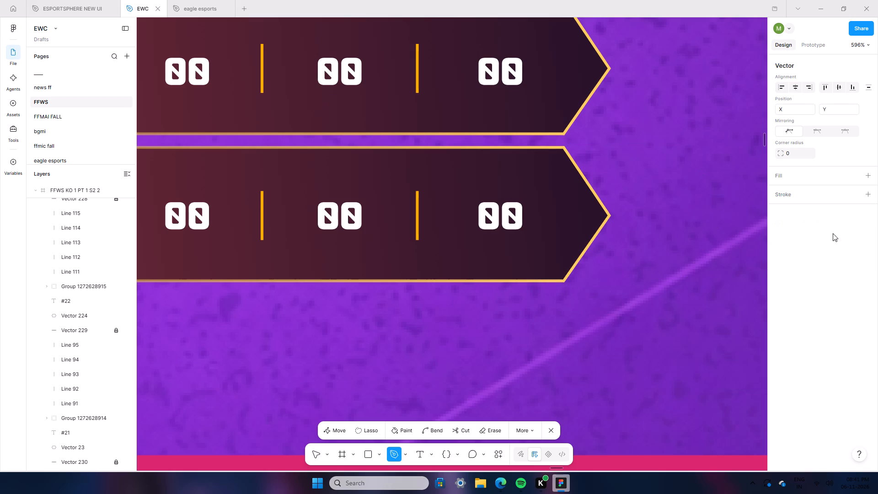
click(864, 173)
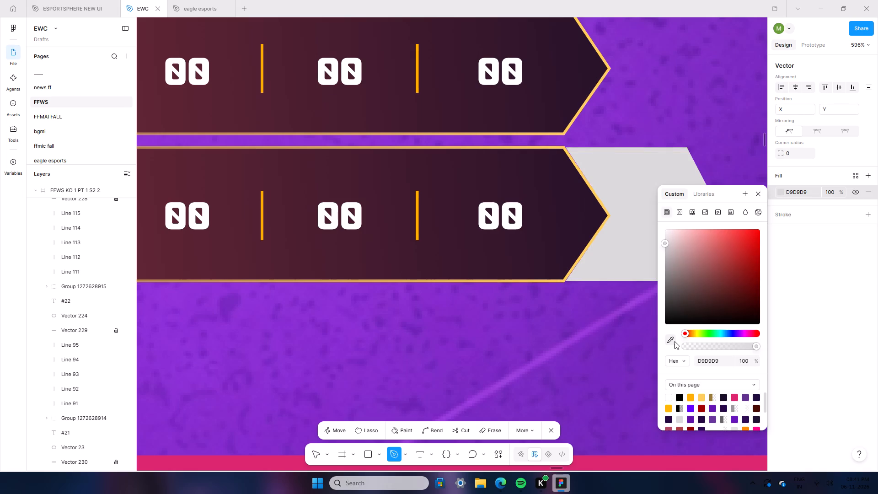
click(671, 338)
drag(721, 261, 803, 180)
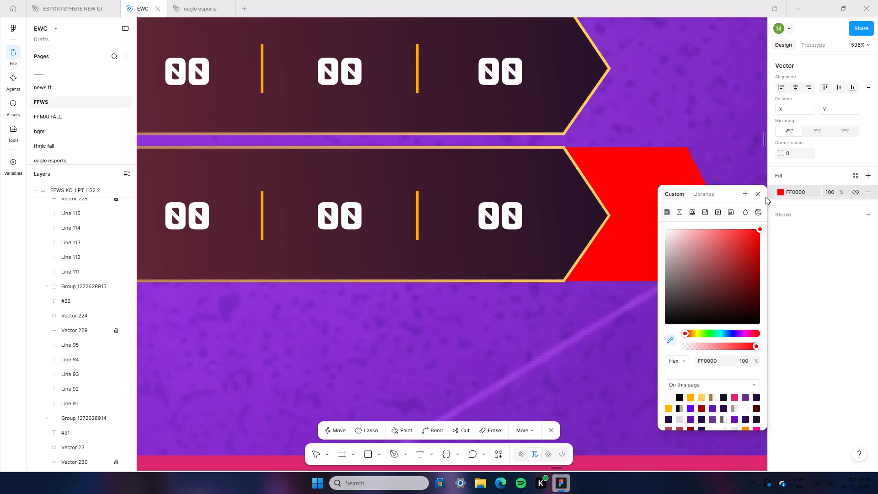
click(760, 194)
click(780, 193)
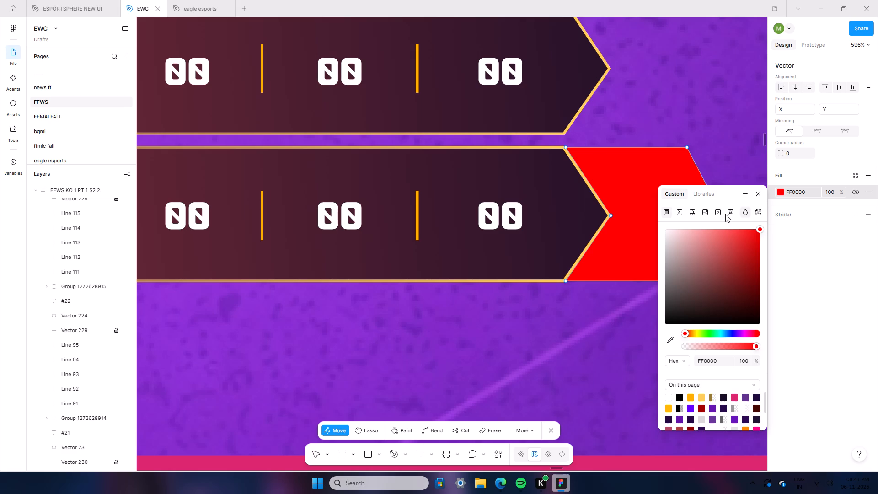
click(682, 214)
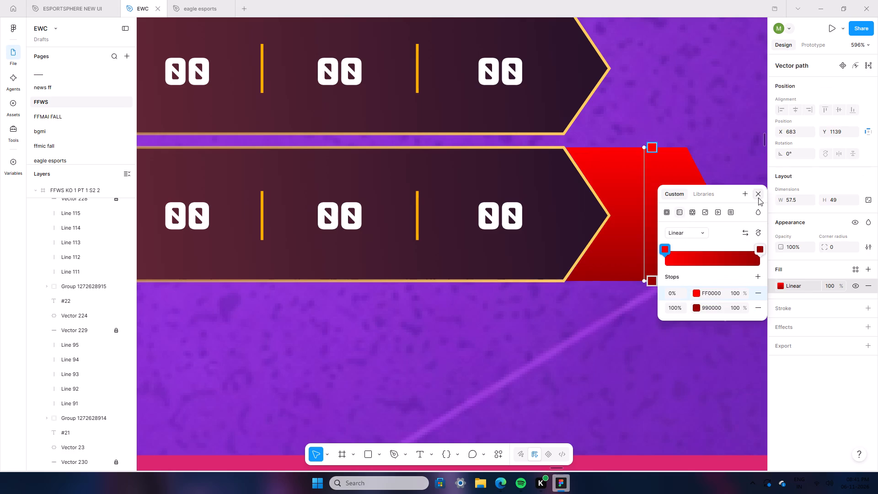
click(758, 198)
double_click(639, 315)
ctrl+scroll(639, 315, down, 16)
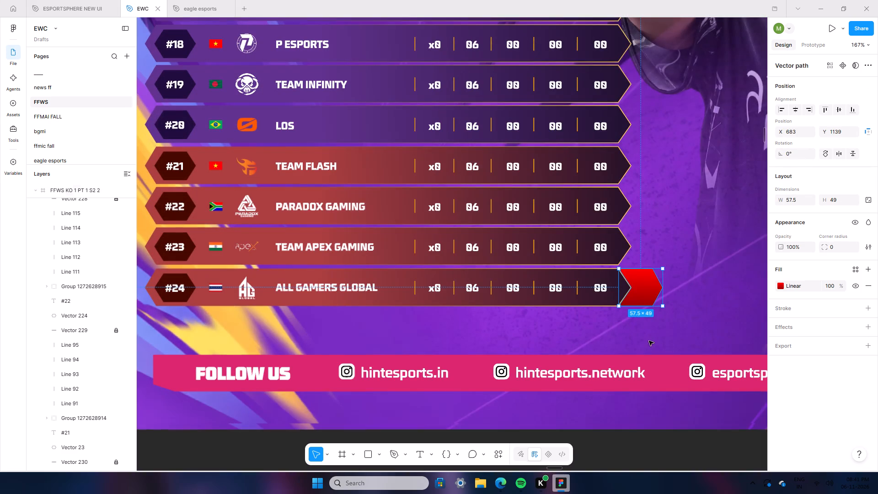
click(649, 335)
Add the text label -15 and place it centred on the red tag at X 706, Y 1137.
ctrl+scroll(657, 362, up, 6)
ctrl+scroll(614, 322, up, 12)
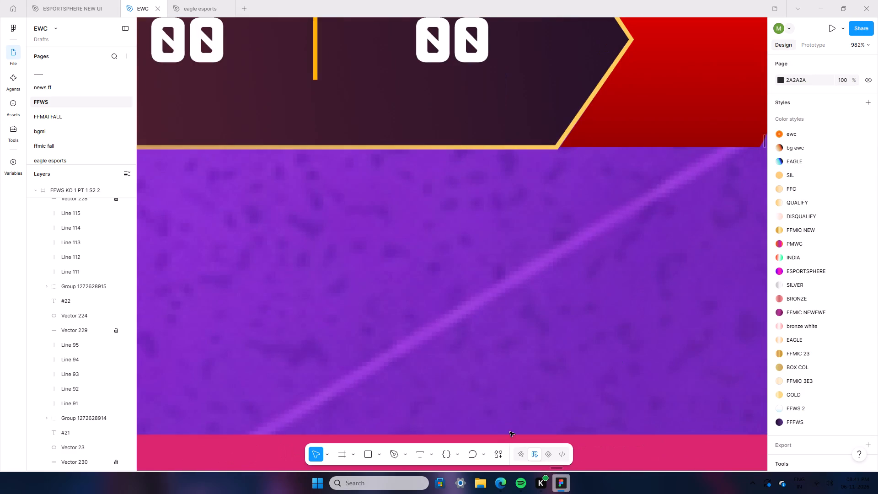
click(424, 448)
scroll(564, 341, up, 6)
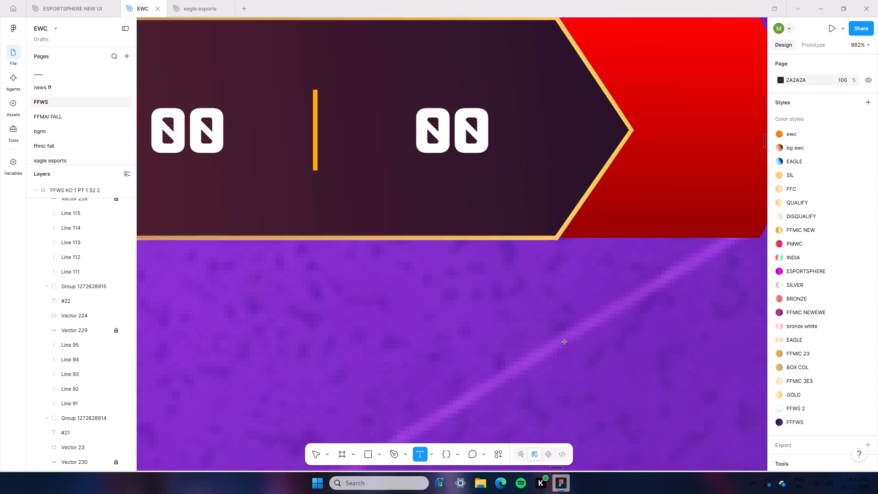
click(662, 211)
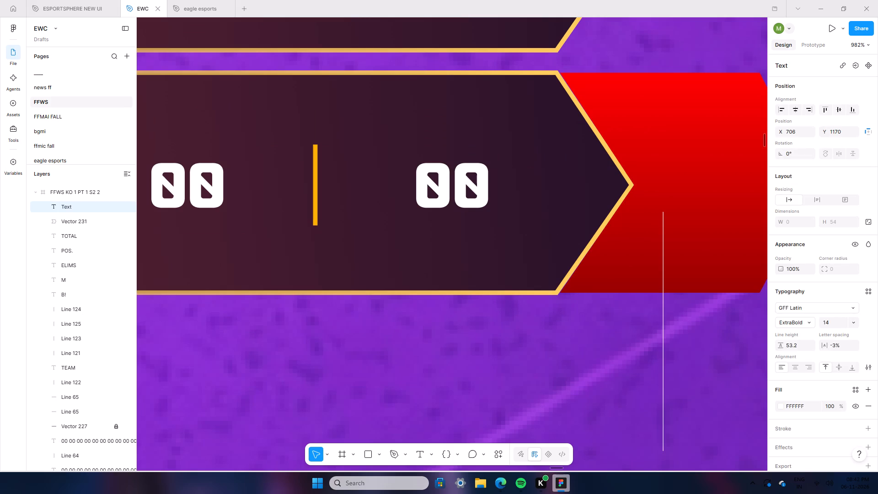
text(_15)
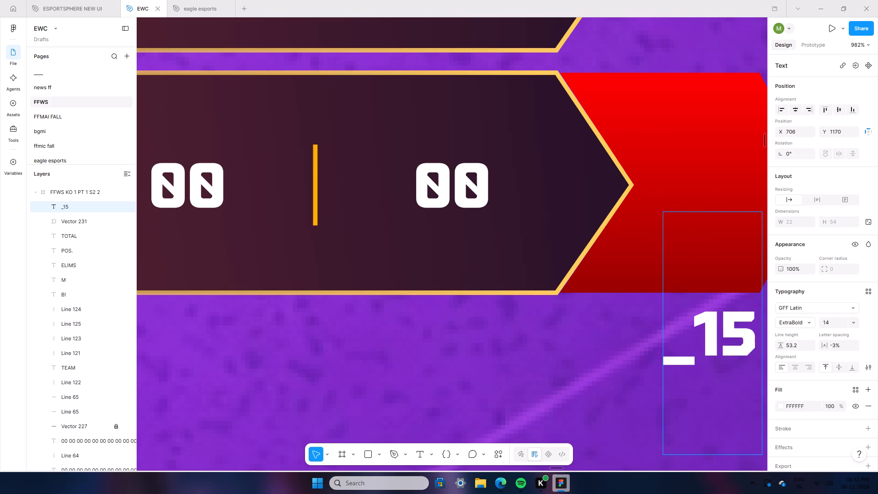
triple_click(723, 318)
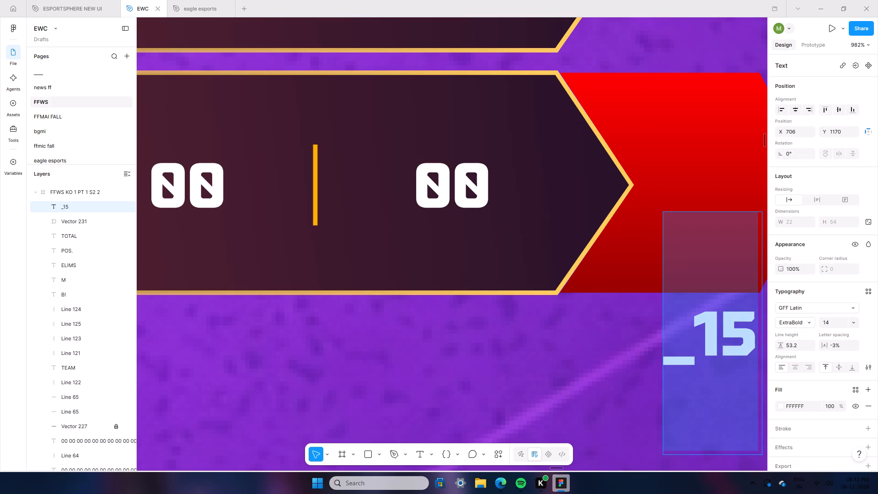
text(-15)
click(577, 381)
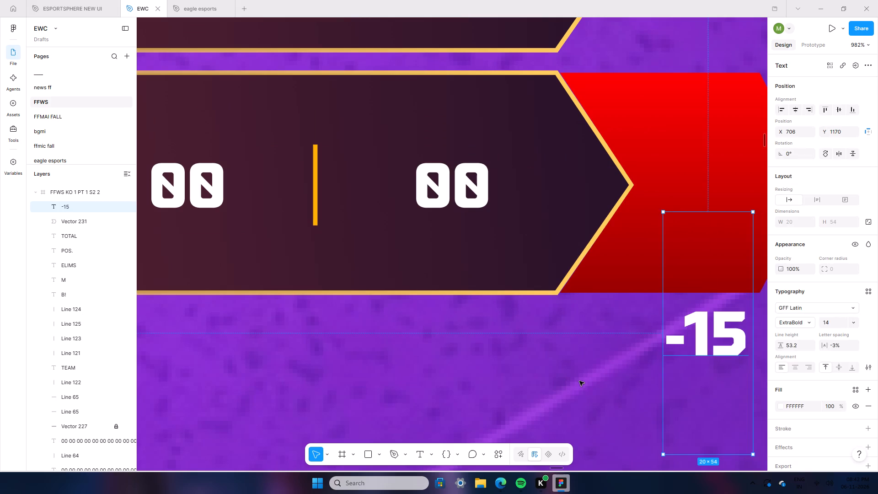
ctrl+scroll(590, 376, down, 7)
drag(635, 383, 637, 328)
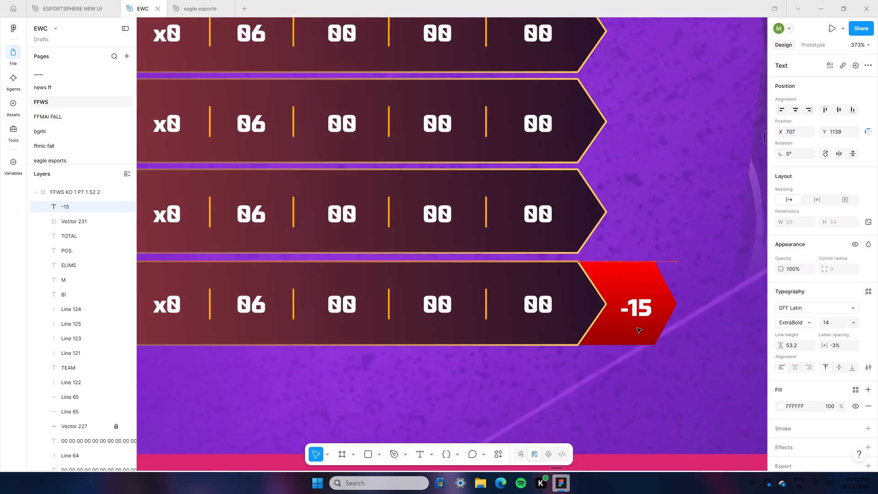
drag(637, 328, 635, 327)
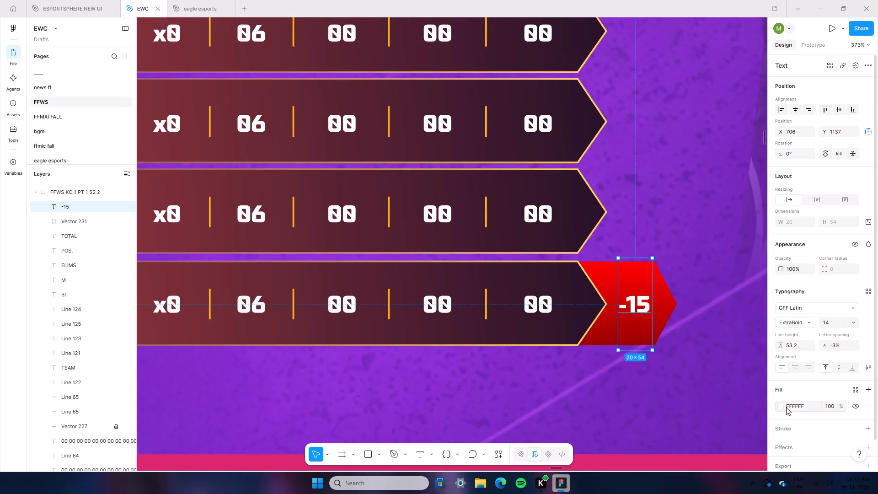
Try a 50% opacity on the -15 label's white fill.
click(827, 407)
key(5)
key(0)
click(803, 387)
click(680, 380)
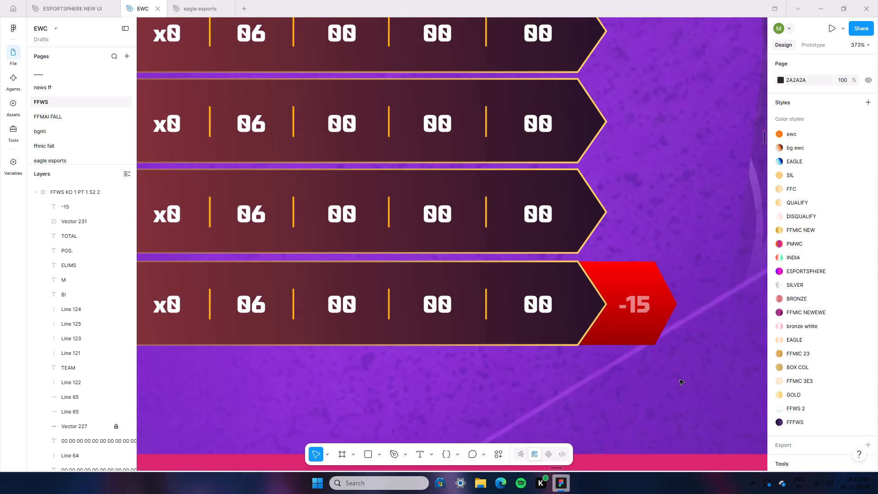
Set the -15 label's white fill opacity to 75%.
click(640, 305)
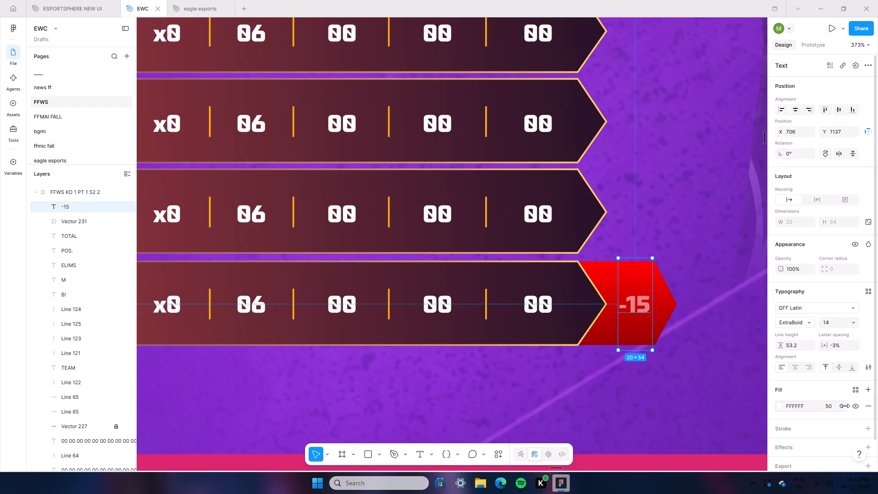
click(831, 405)
text(75)
click(631, 369)
Nudge the -15 label on the red tag horizontally to X 705.
ctrl+scroll(631, 369, down, 10)
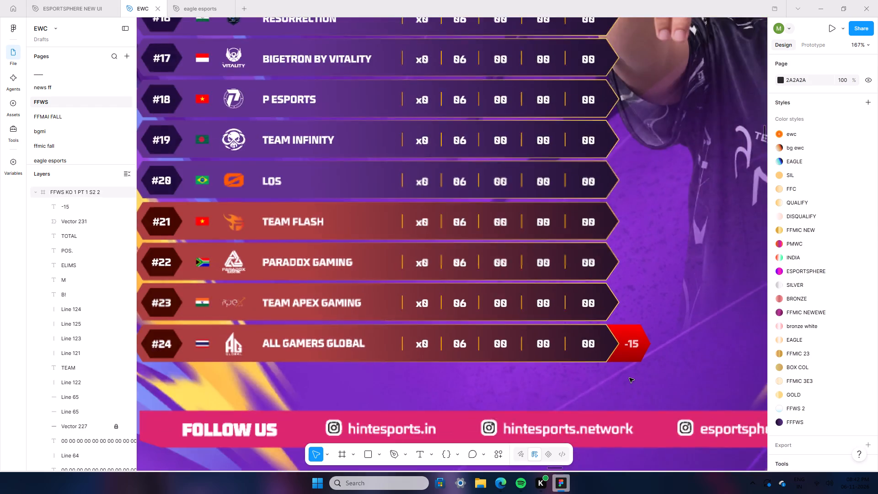
ctrl+scroll(629, 378, down, 5)
ctrl+scroll(626, 393, up, 19)
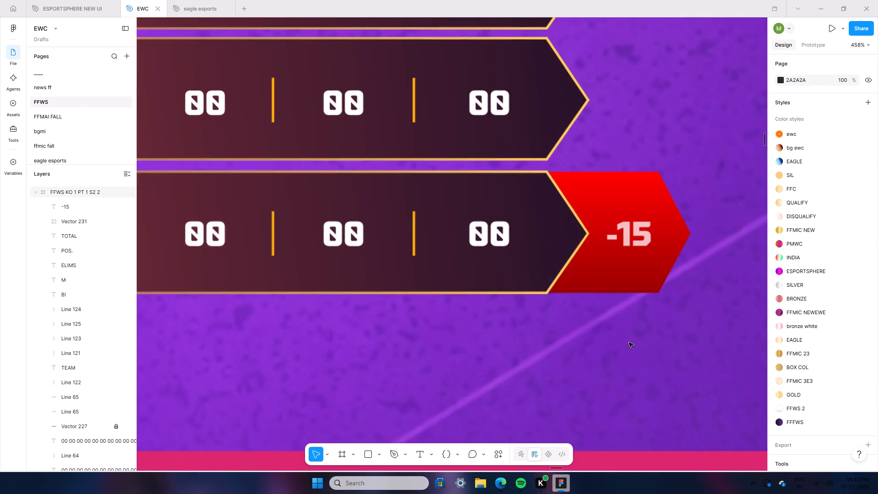
click(495, 240)
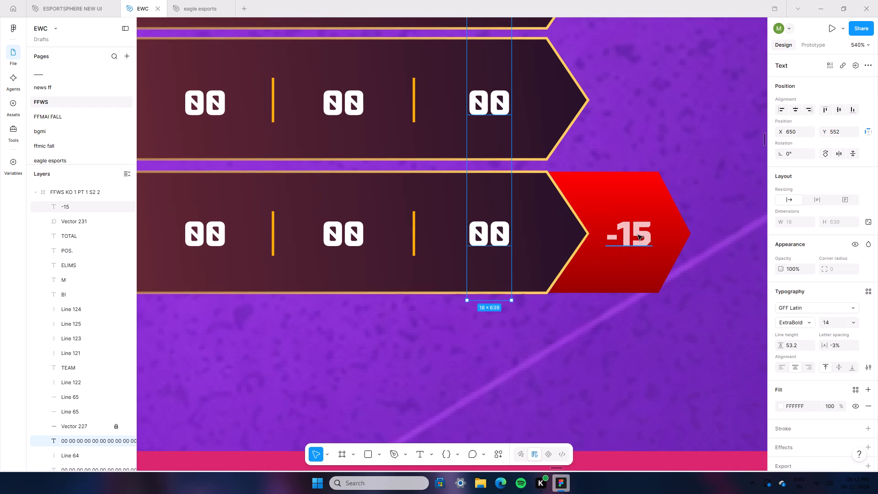
click(638, 235)
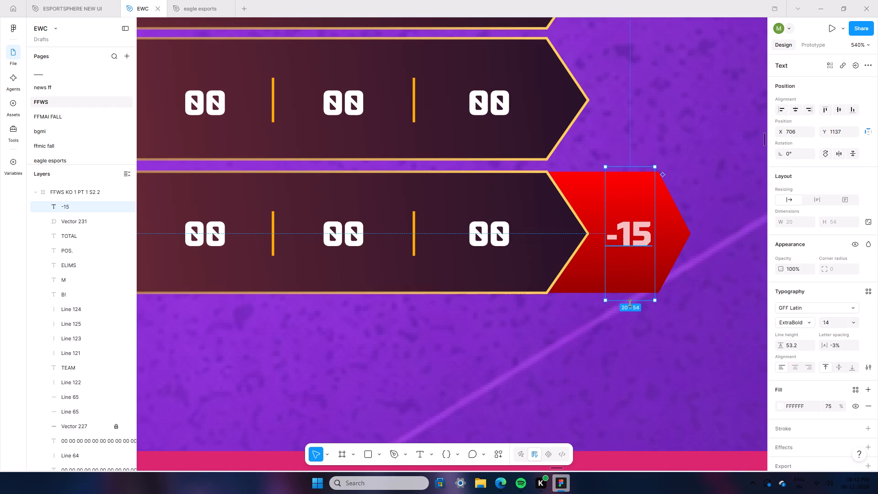
click(621, 346)
click(630, 232)
click(634, 241)
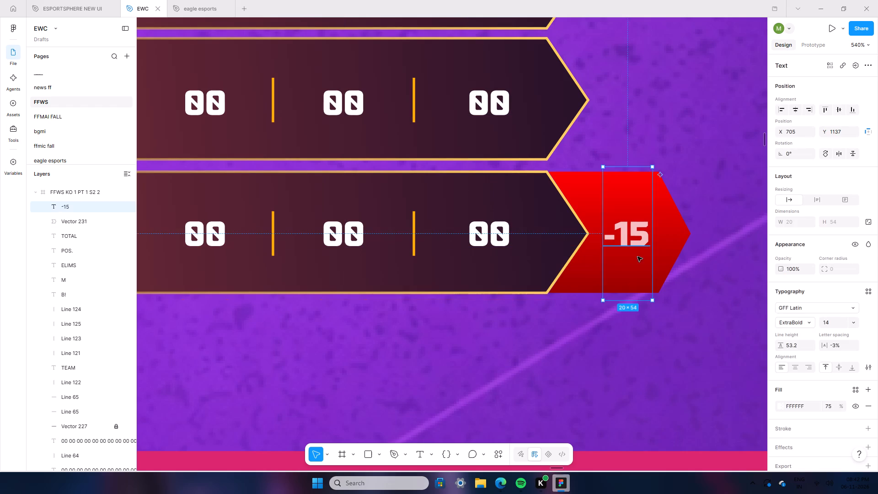
click(621, 389)
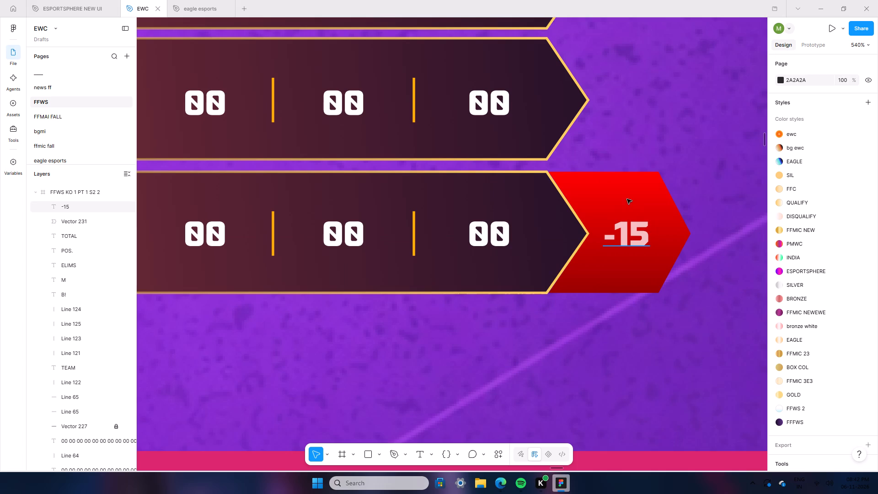
click(648, 345)
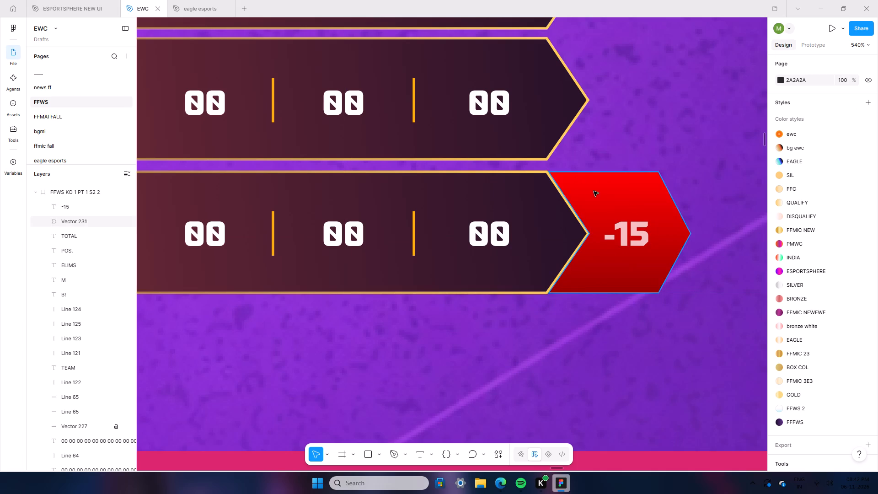
Lock the 796 × 796 player image layer behind the standings rows.
click(603, 133)
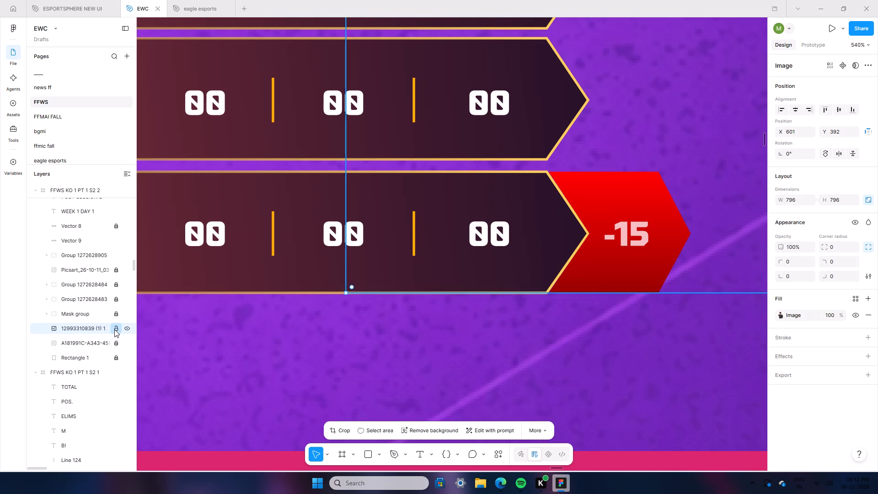
click(114, 329)
click(394, 386)
Group the -15 label with its red tag shape at the end of the ALL GAMERS GLOBAL row.
drag(579, 138, 672, 254)
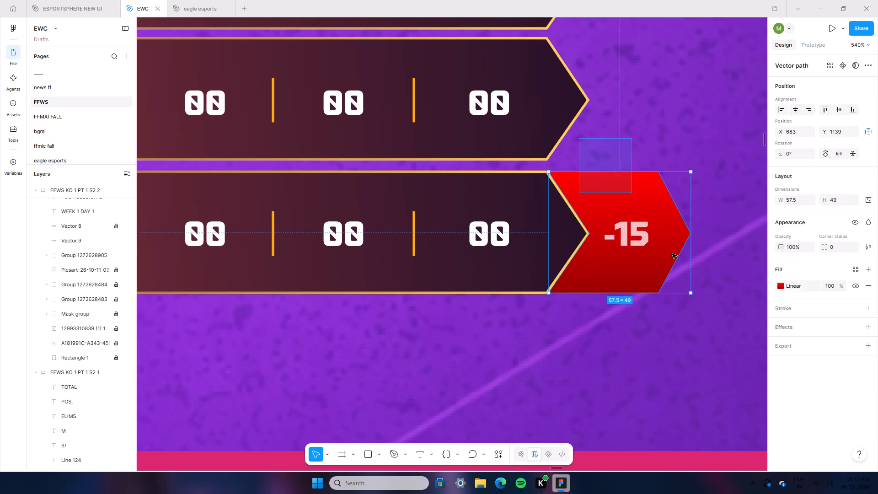
drag(672, 254, 687, 288)
right_click(659, 259)
click(696, 254)
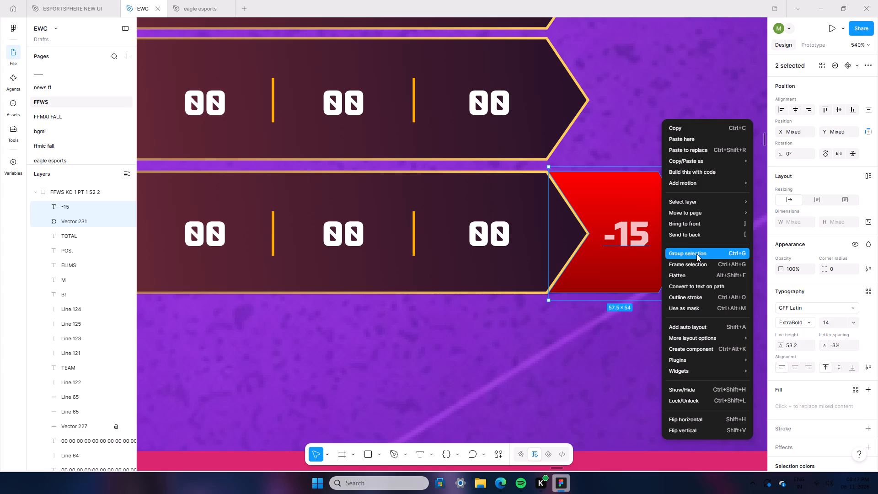
click(605, 335)
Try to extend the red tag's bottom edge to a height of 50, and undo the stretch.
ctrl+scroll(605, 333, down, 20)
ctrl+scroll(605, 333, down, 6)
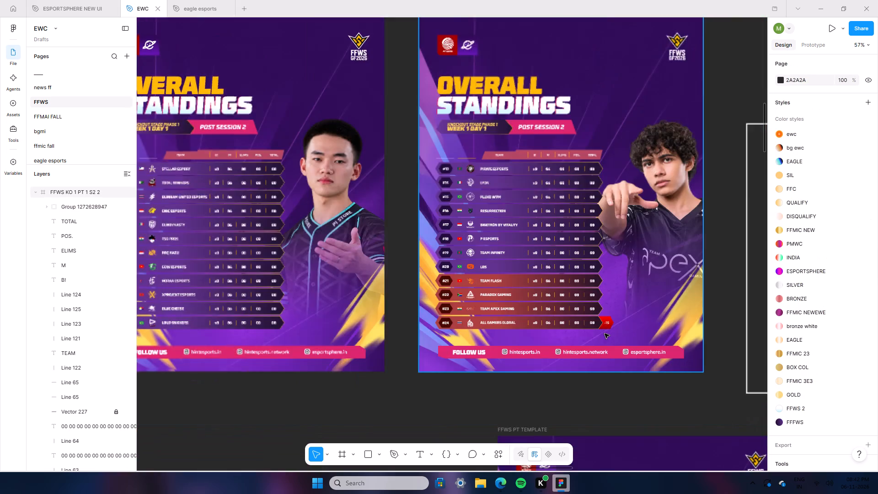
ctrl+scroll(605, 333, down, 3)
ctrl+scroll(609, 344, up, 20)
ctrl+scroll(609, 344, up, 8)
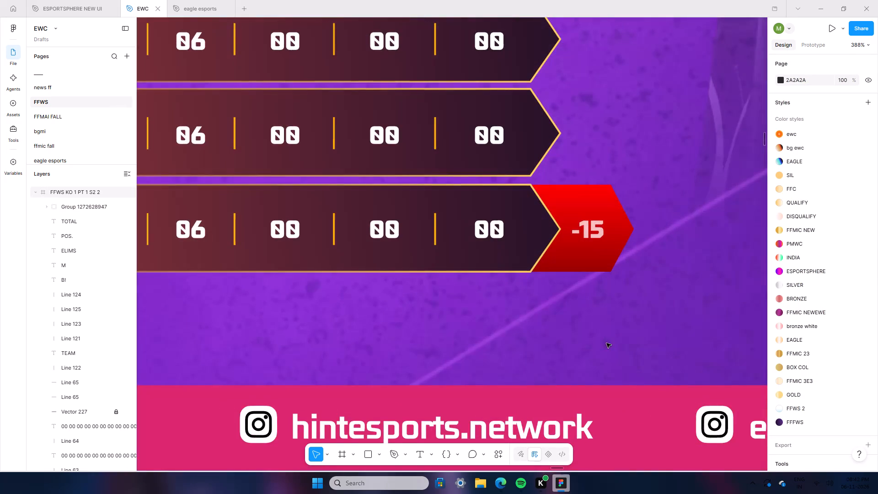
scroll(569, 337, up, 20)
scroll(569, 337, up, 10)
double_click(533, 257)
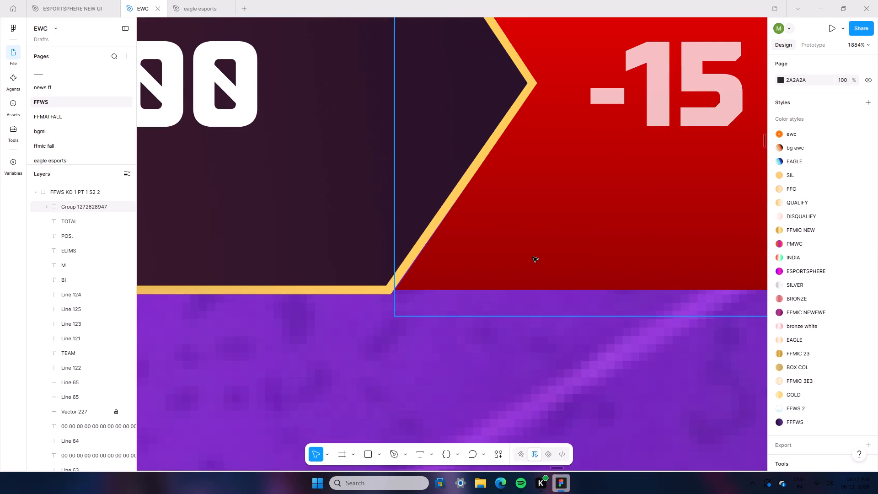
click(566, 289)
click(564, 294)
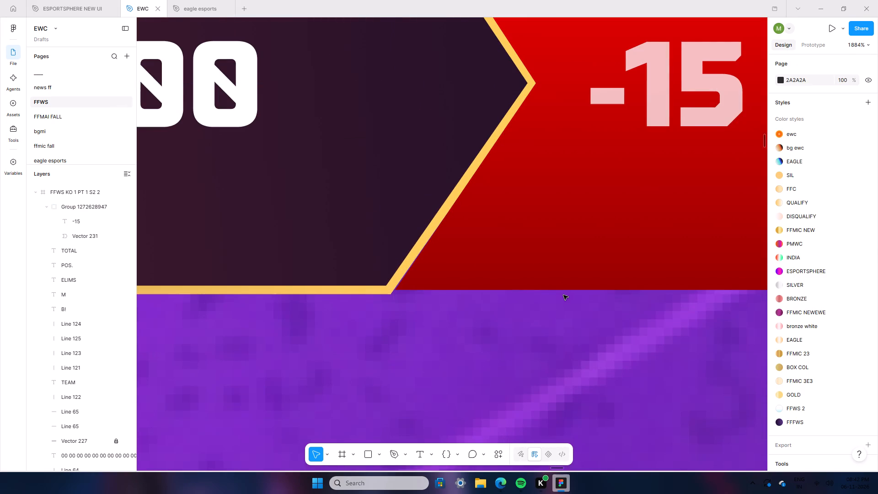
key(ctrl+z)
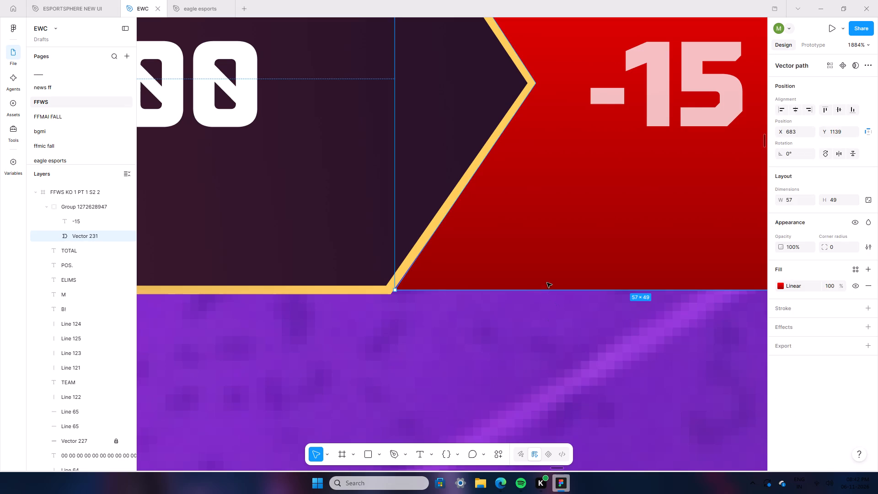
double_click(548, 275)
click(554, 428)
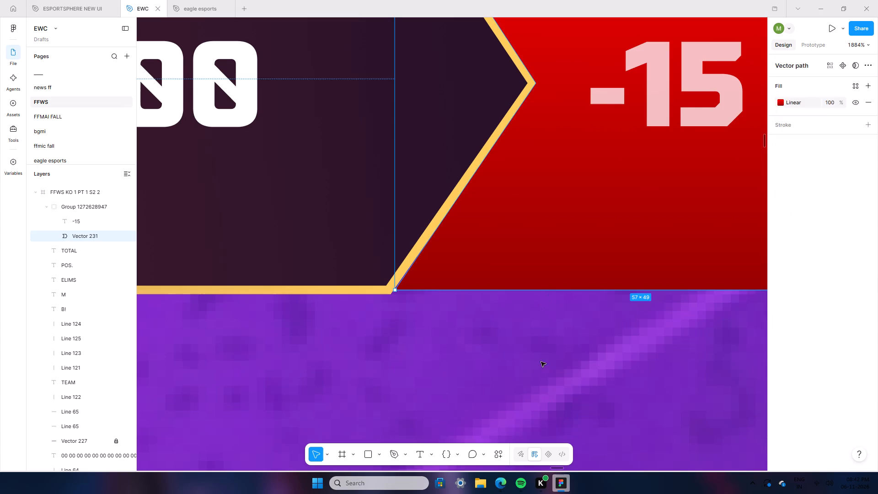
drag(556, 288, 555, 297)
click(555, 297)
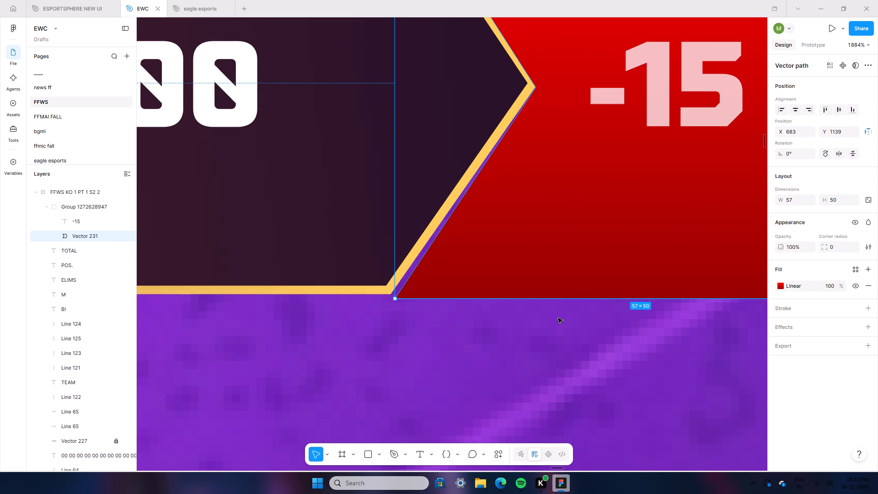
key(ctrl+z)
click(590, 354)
Examine how the red -15 tag fits the row end and the overall standings poster.
scroll(590, 354, down, 12)
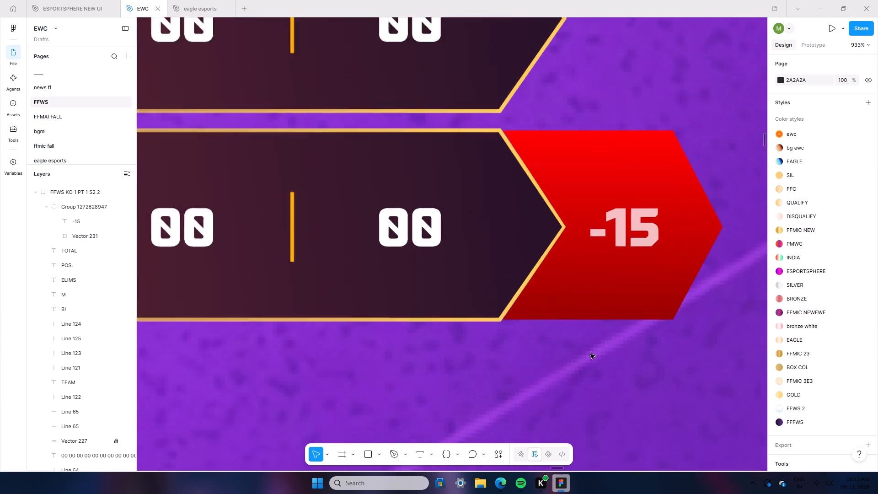
scroll(590, 354, down, 20)
scroll(590, 354, down, 4)
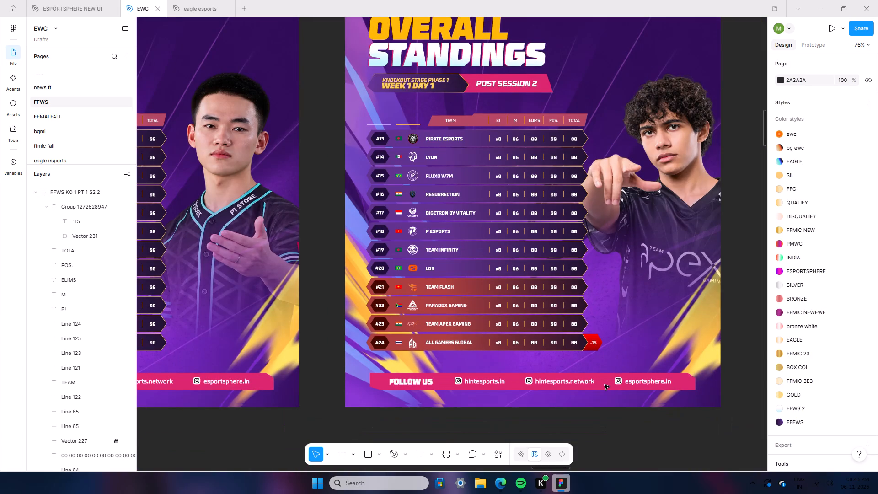
scroll(605, 385, up, 8)
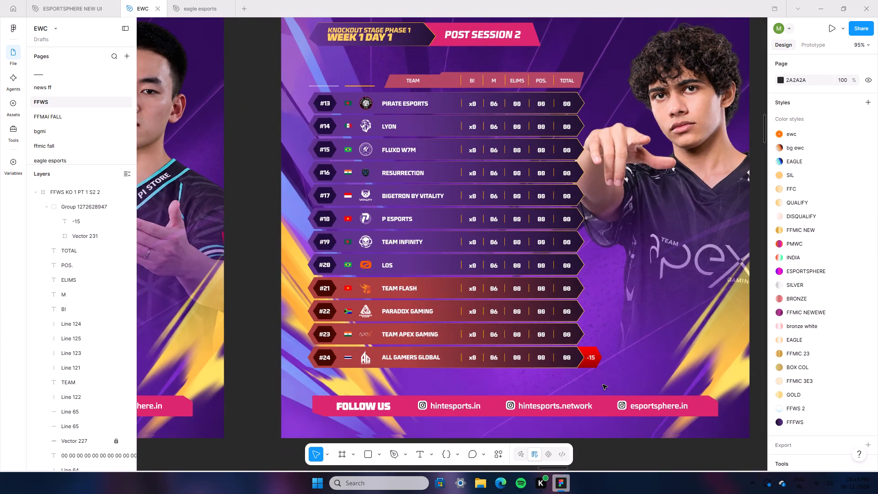
ctrl+scroll(603, 385, up, 10)
scroll(605, 423, down, 6)
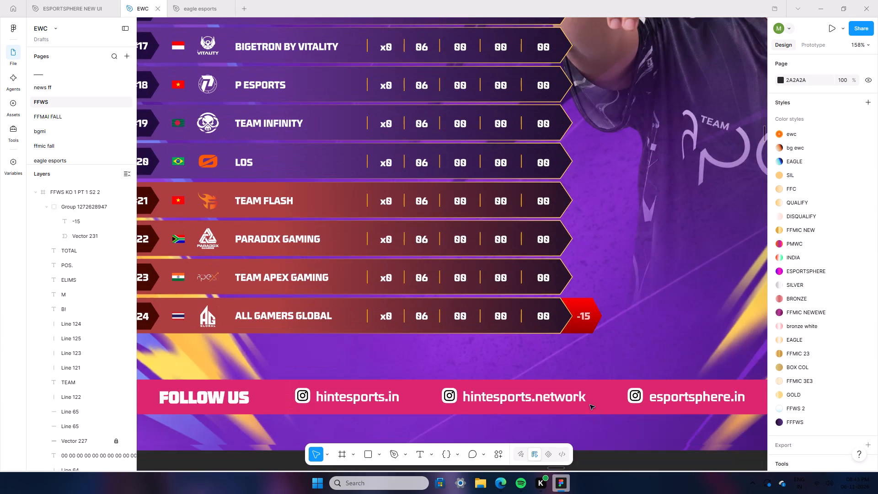
click(594, 309)
click(619, 389)
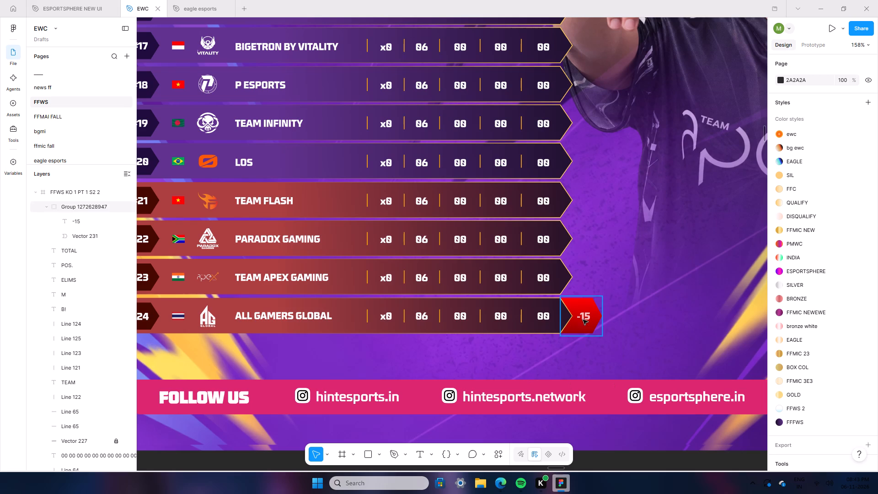
ctrl+scroll(615, 368, down, 5)
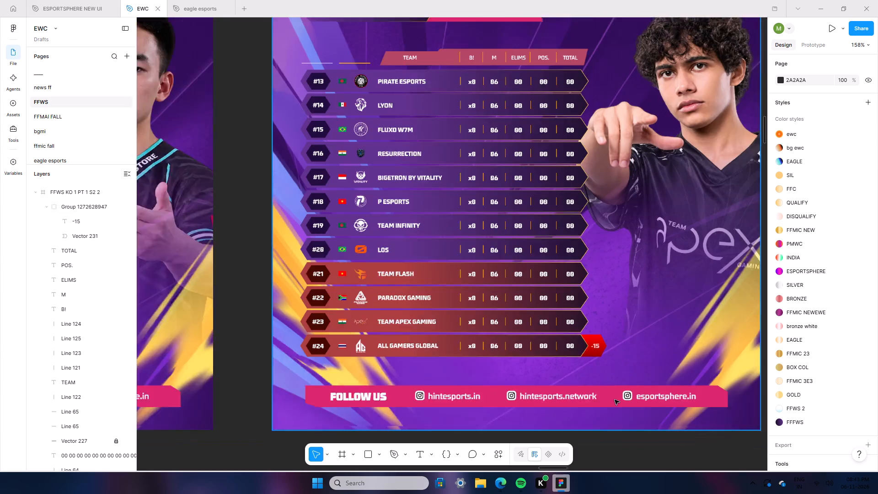
Add a centered stroke of weight 1 to the red tag shape, using colour FDCC59 sampled from the row's gold border.
ctrl+scroll(629, 388, up, 6)
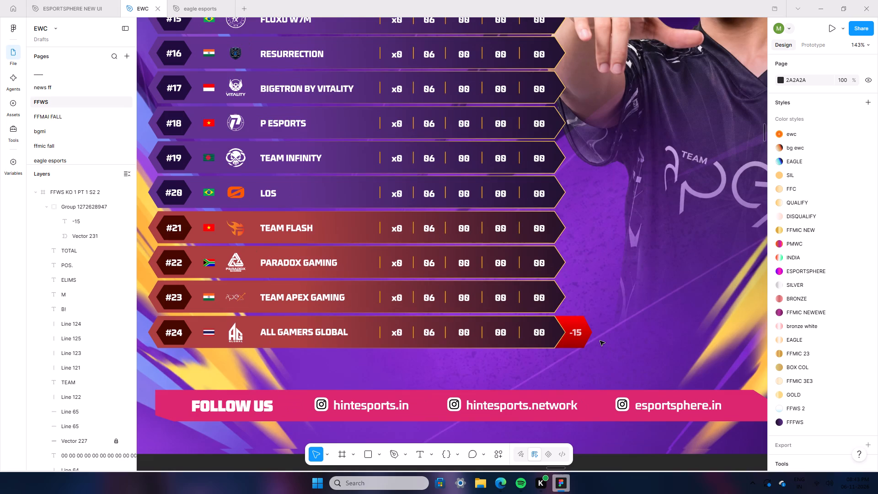
ctrl+scroll(574, 368, up, 17)
ctrl+scroll(585, 311, up, 7)
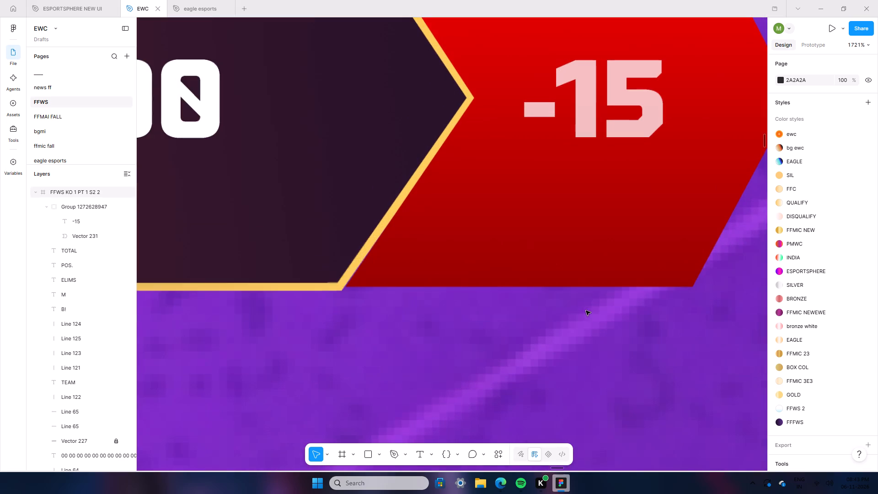
scroll(558, 282, up, 4)
scroll(562, 323, up, 5)
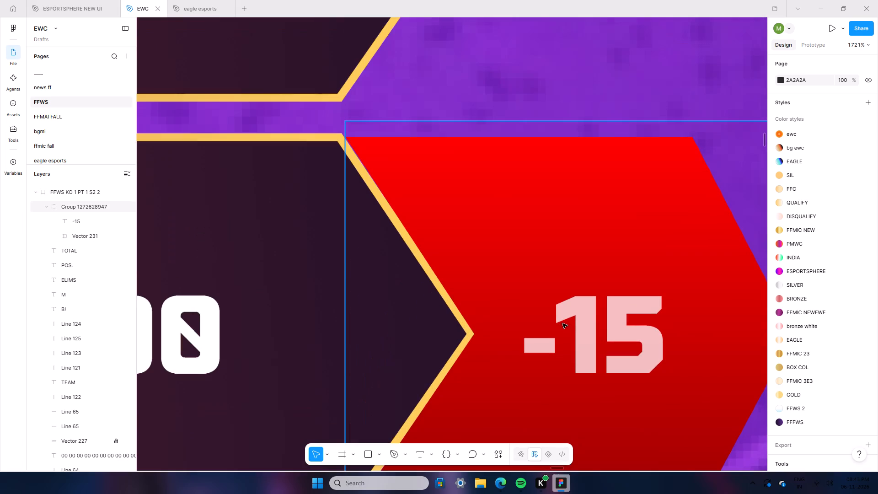
double_click(558, 346)
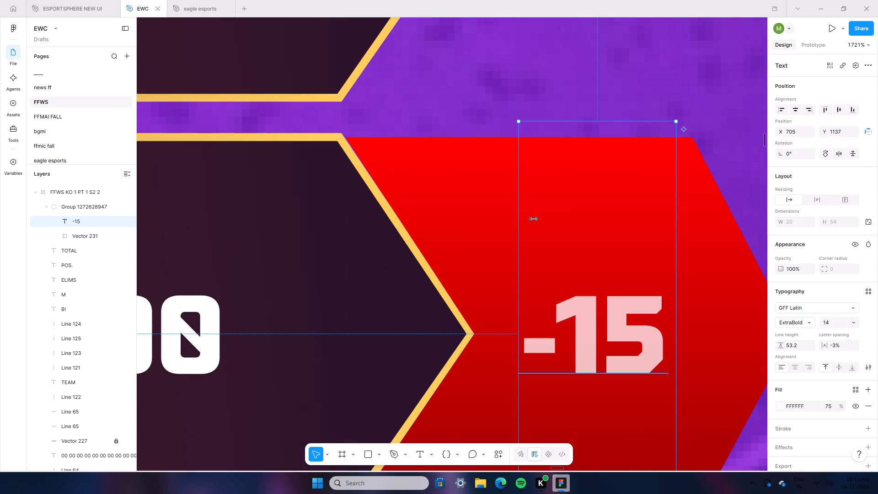
click(425, 189)
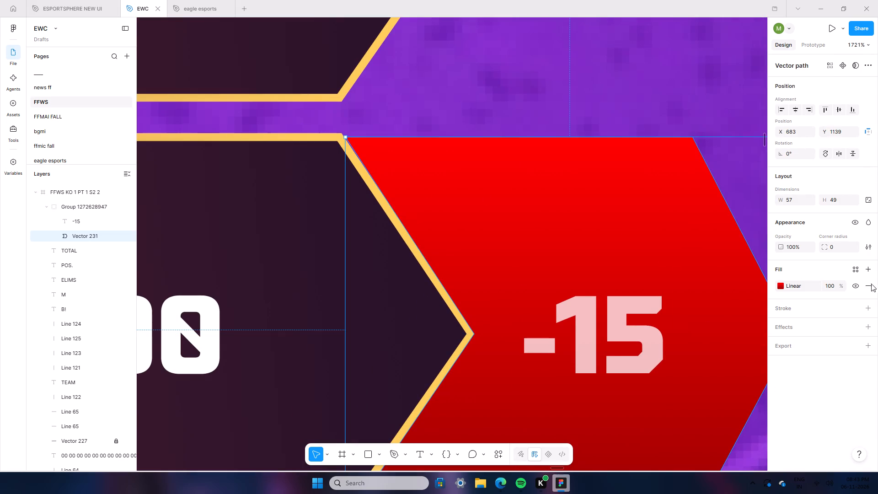
click(872, 303)
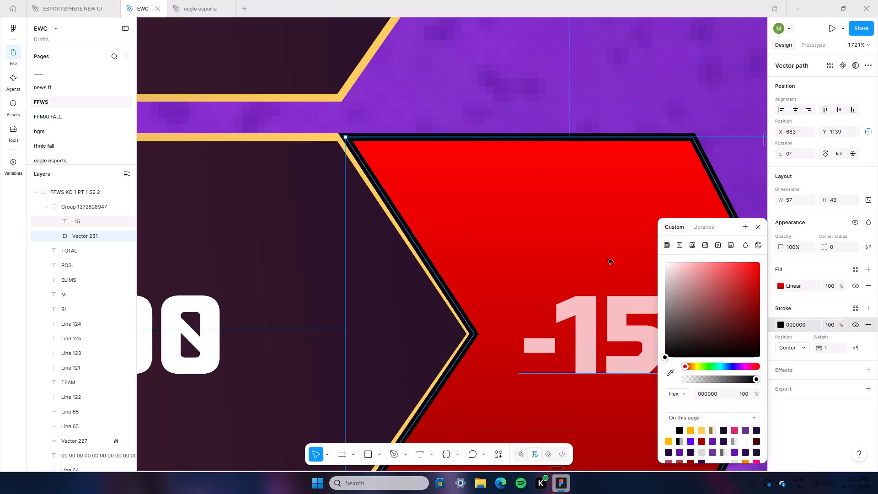
scroll(609, 261, down, 10)
click(670, 373)
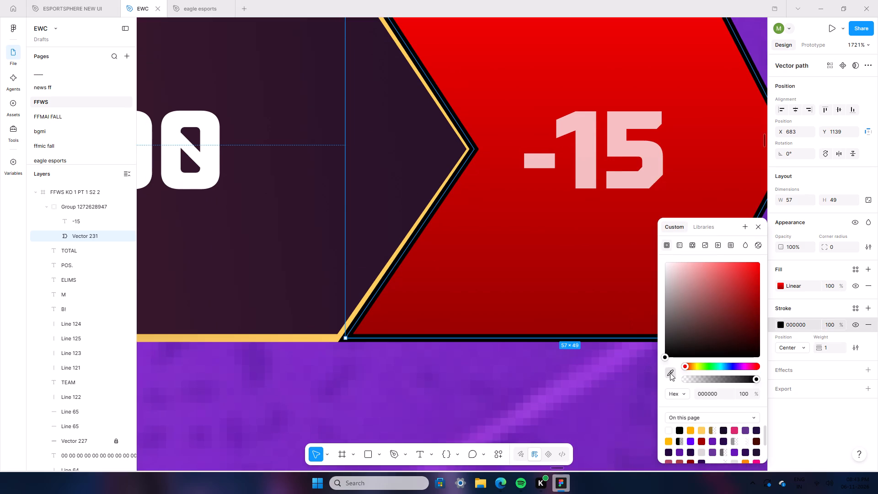
click(355, 314)
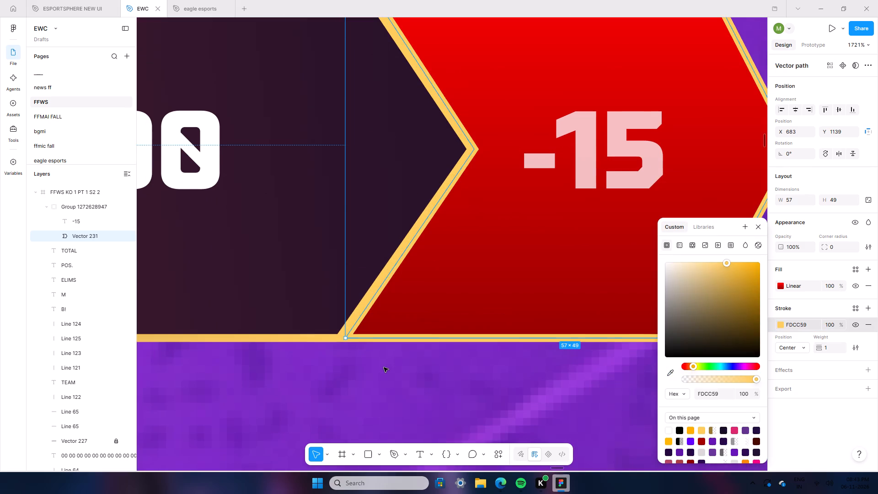
click(385, 367)
Move the outer tip point of the red tag's vector to X 740.5, Y 1164.
ctrl+scroll(385, 367, down, 20)
ctrl+scroll(385, 367, down, 4)
scroll(387, 358, down, 7)
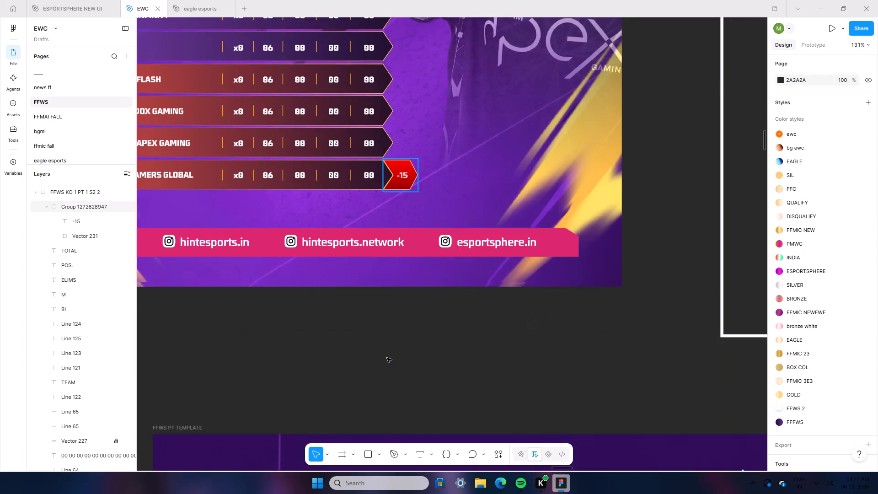
click(400, 184)
click(390, 268)
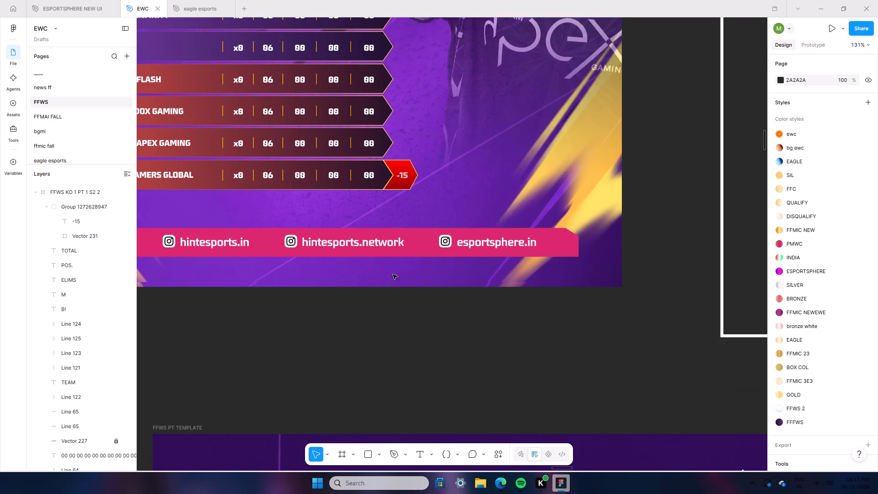
ctrl+scroll(421, 338, down, 7)
scroll(383, 352, up, 10)
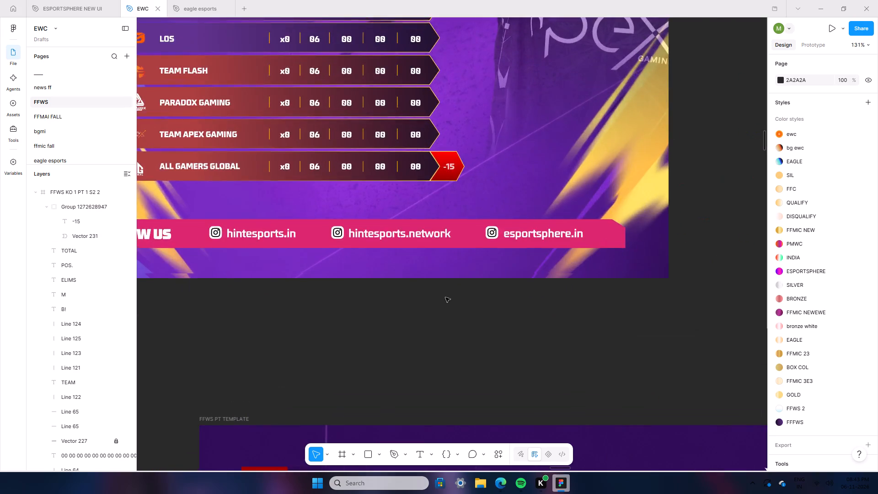
scroll(445, 297, up, 11)
ctrl+scroll(449, 305, up, 14)
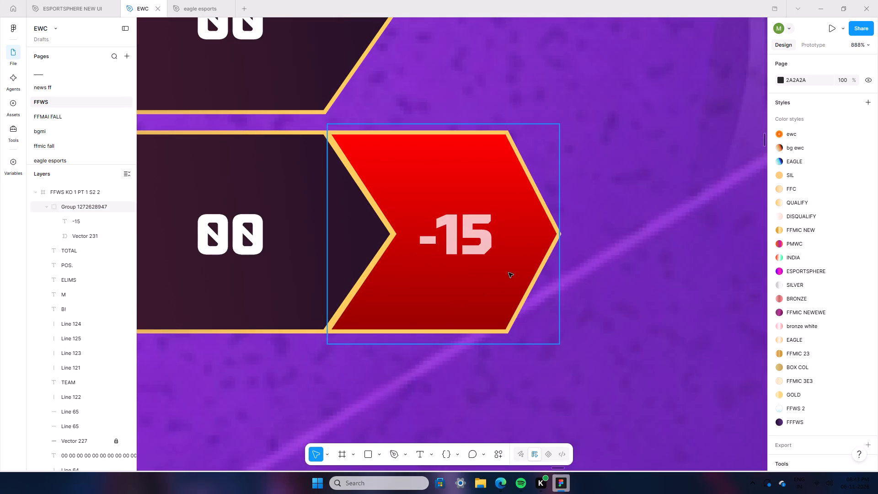
double_click(530, 253)
double_click(556, 238)
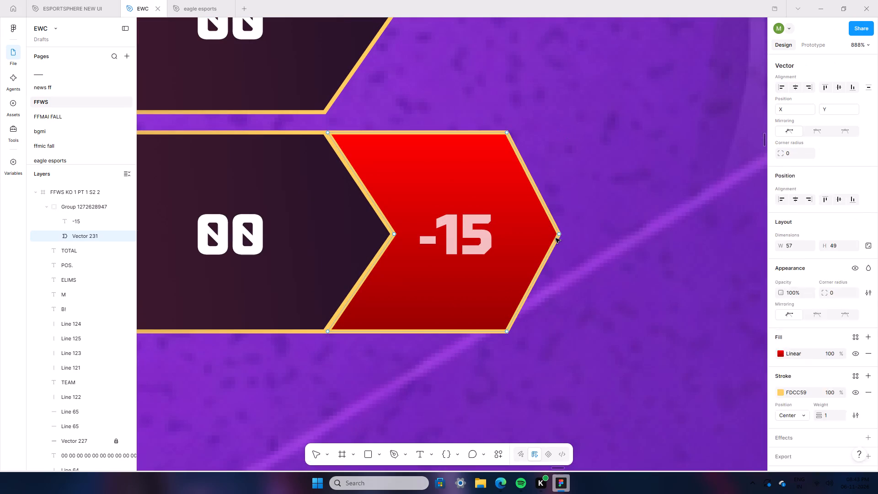
click(559, 234)
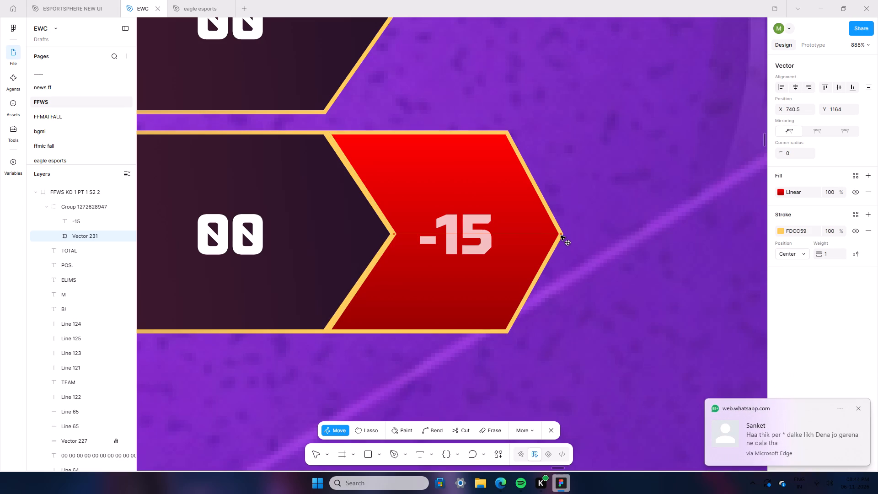
double_click(588, 328)
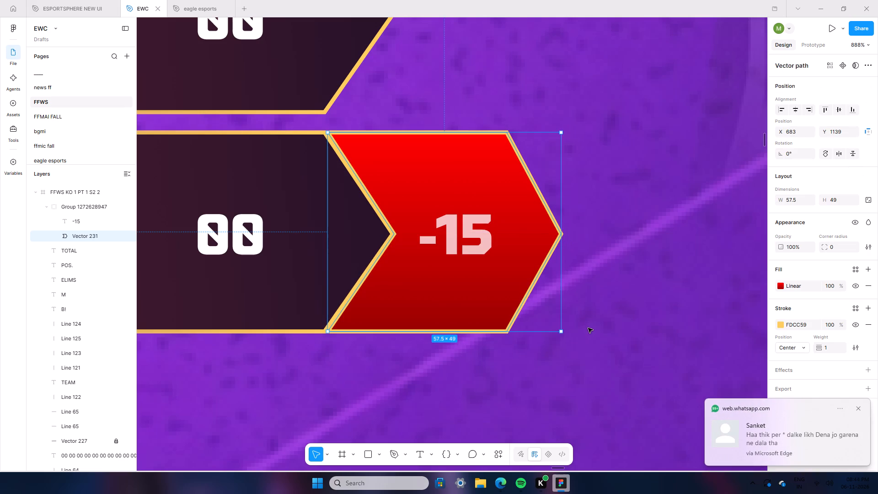
click(588, 328)
Review the outlined -15 tag up close and compare the two Post Session 2 standings posters.
ctrl+scroll(588, 328, down, 19)
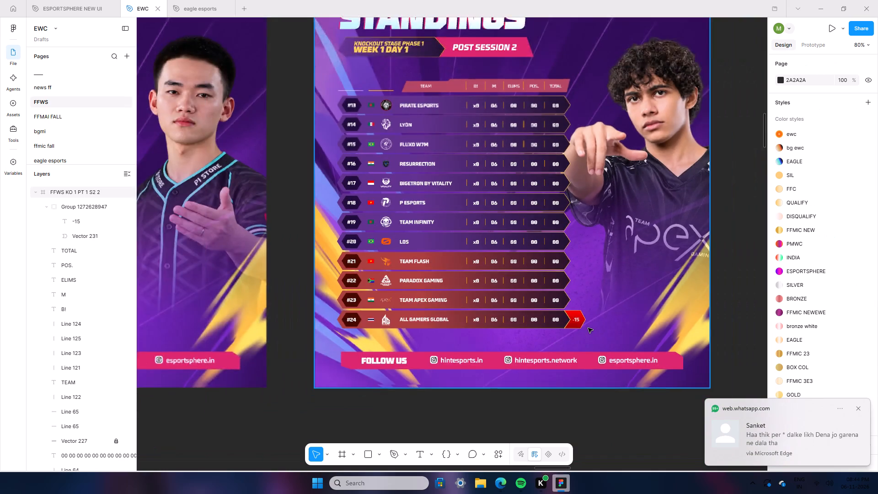
ctrl+scroll(588, 328, down, 5)
ctrl+scroll(597, 385, up, 6)
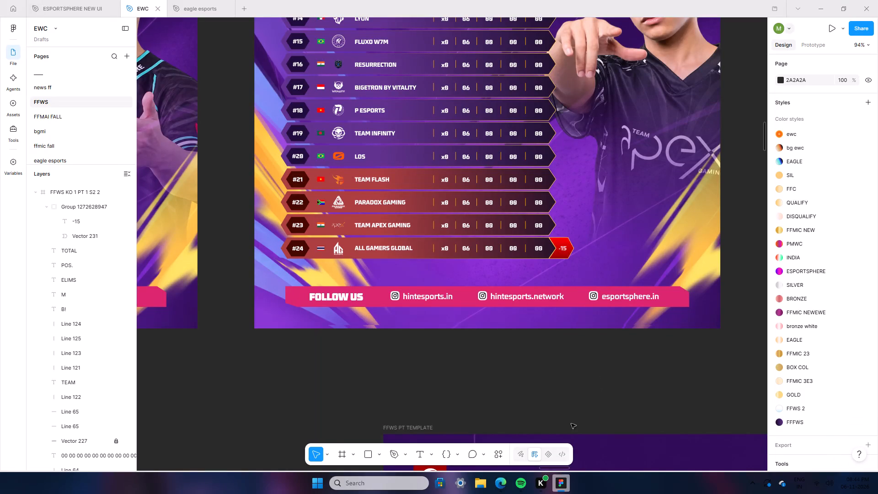
ctrl+scroll(566, 394, up, 19)
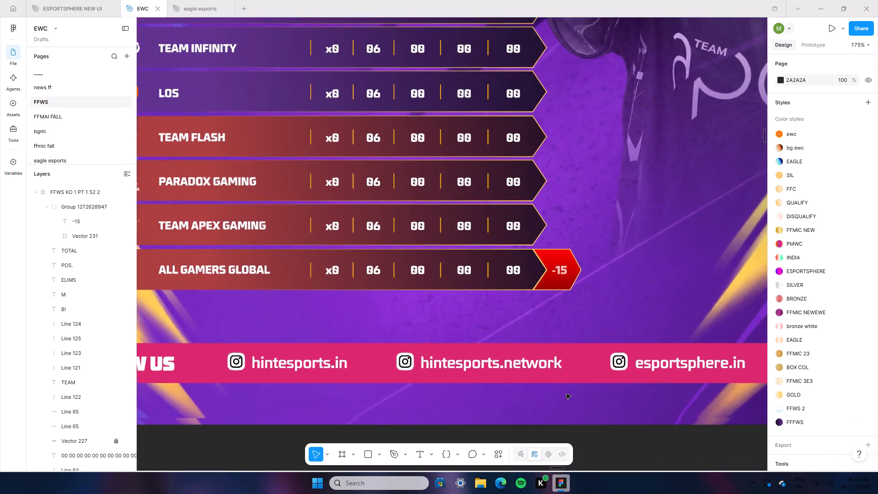
scroll(566, 394, up, 6)
ctrl+scroll(566, 394, up, 14)
ctrl+scroll(567, 416, up, 8)
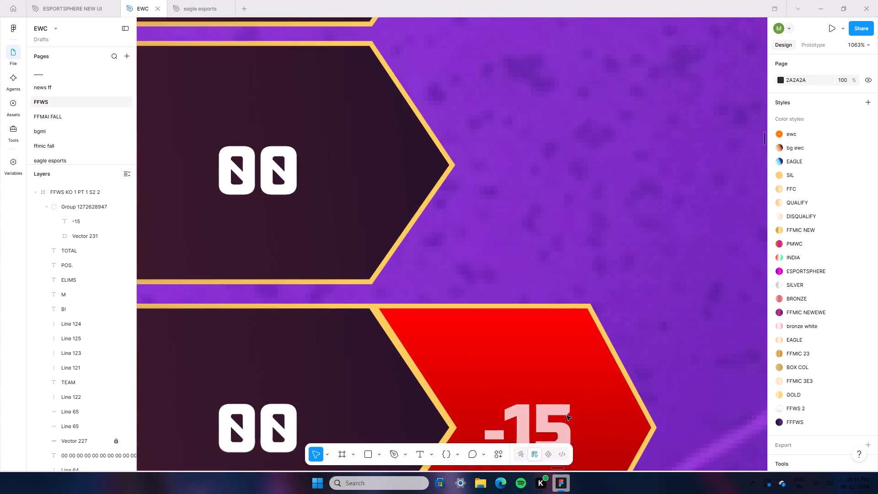
scroll(567, 416, down, 20)
scroll(567, 416, down, 19)
ctrl+scroll(562, 371, down, 2)
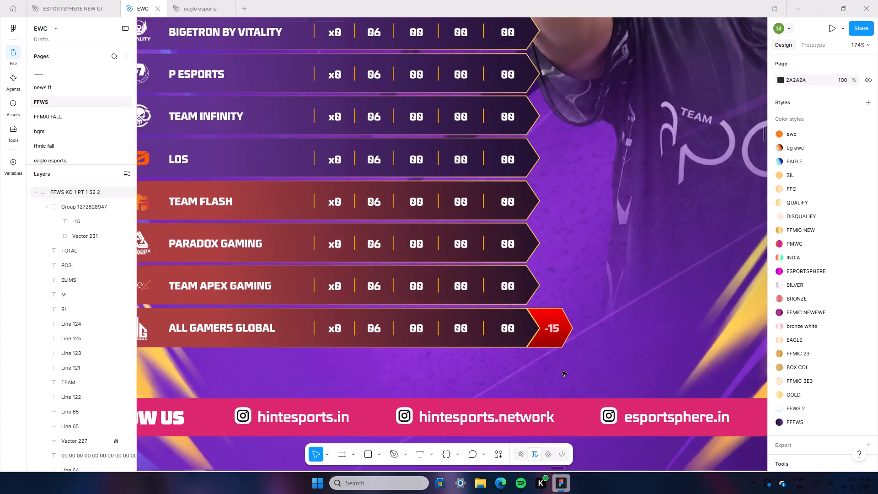
ctrl+scroll(562, 371, down, 20)
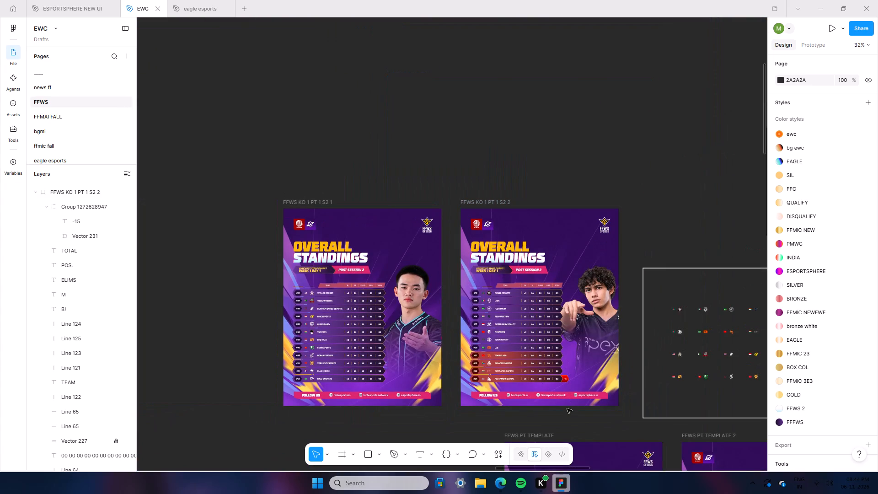
scroll(567, 408, up, 4)
scroll(567, 408, down, 5)
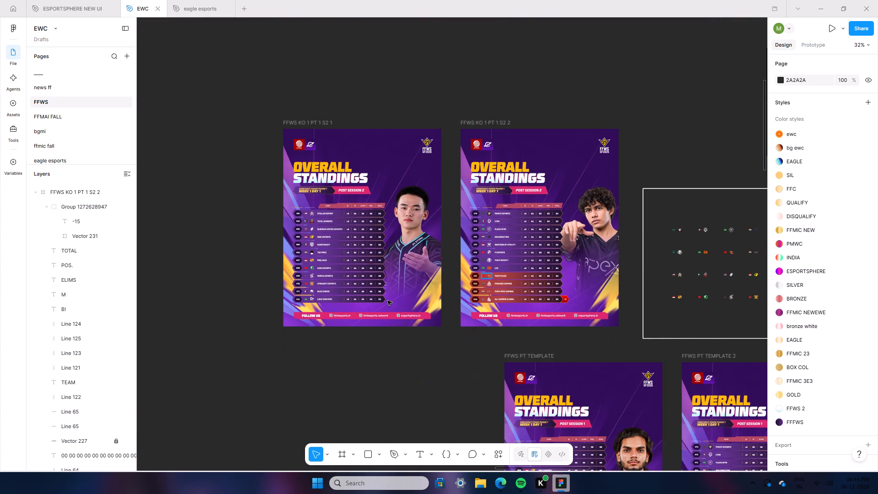
ctrl+scroll(403, 317, up, 5)
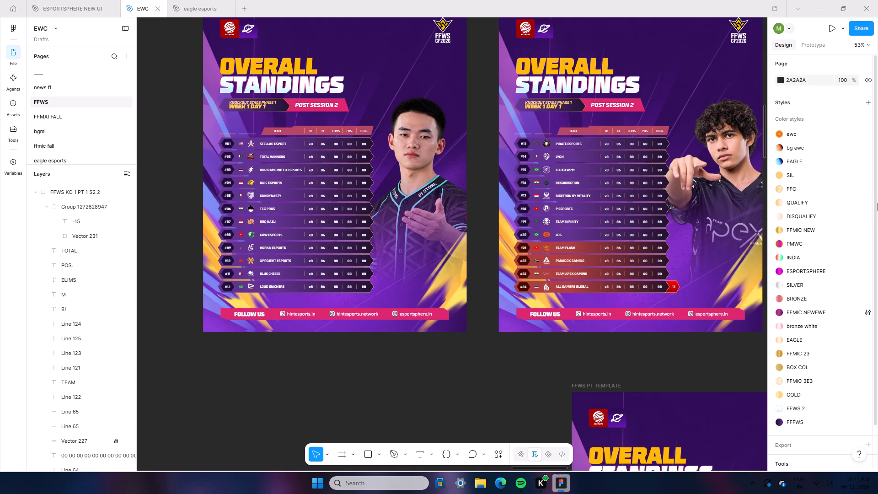
scroll(661, 295, up, 4)
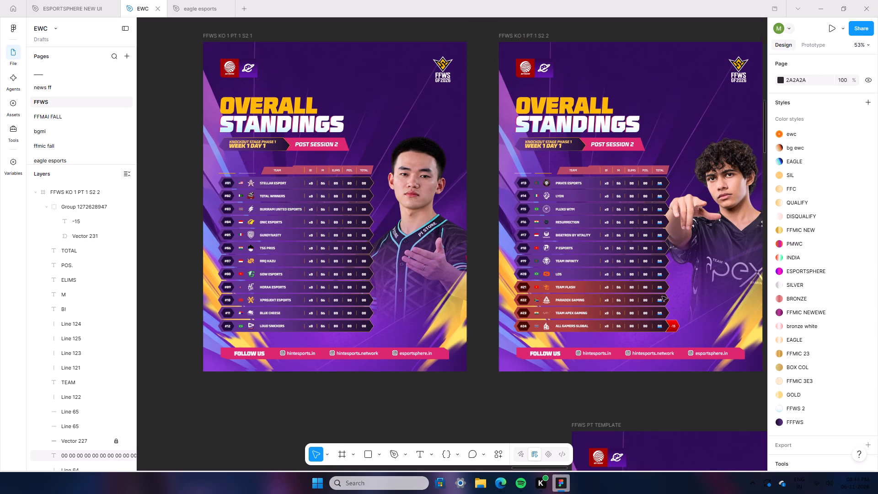
Review both Post Session 2 overall standings posters, checking the first poster's team rows up close and the layout against the neighbouring frames.
scroll(662, 305, up, 1)
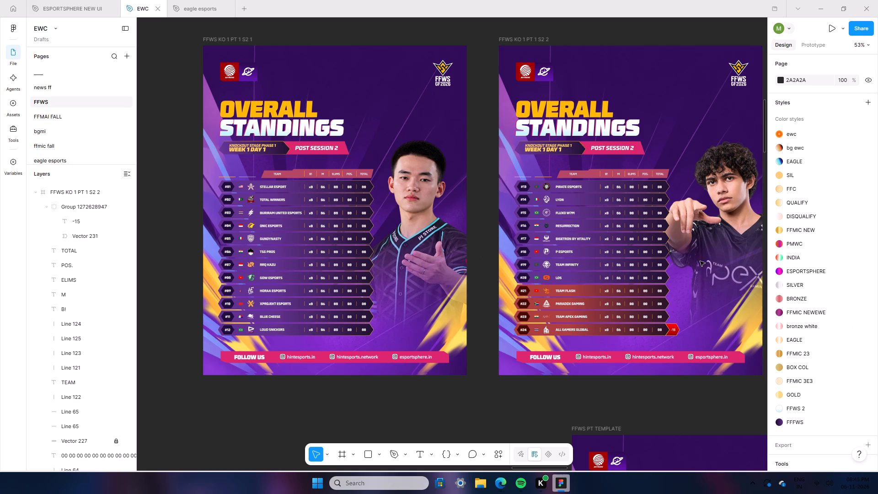
scroll(634, 387, up, 3)
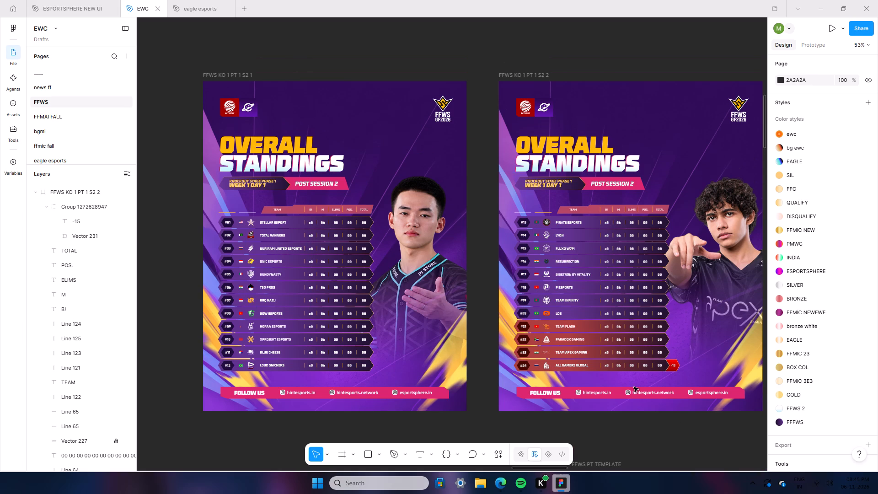
ctrl+scroll(148, 403, up, 5)
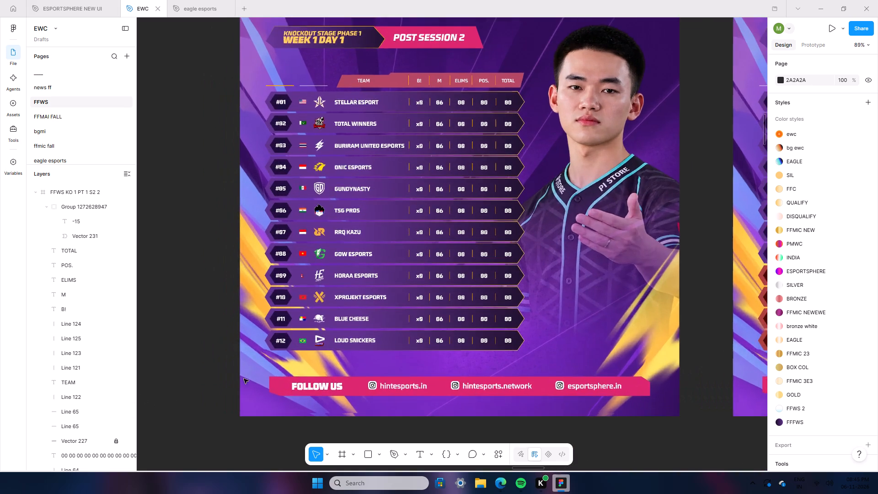
scroll(281, 369, up, 5)
ctrl+scroll(281, 369, up, 6)
scroll(304, 357, down, 4)
ctrl+scroll(304, 357, up, 5)
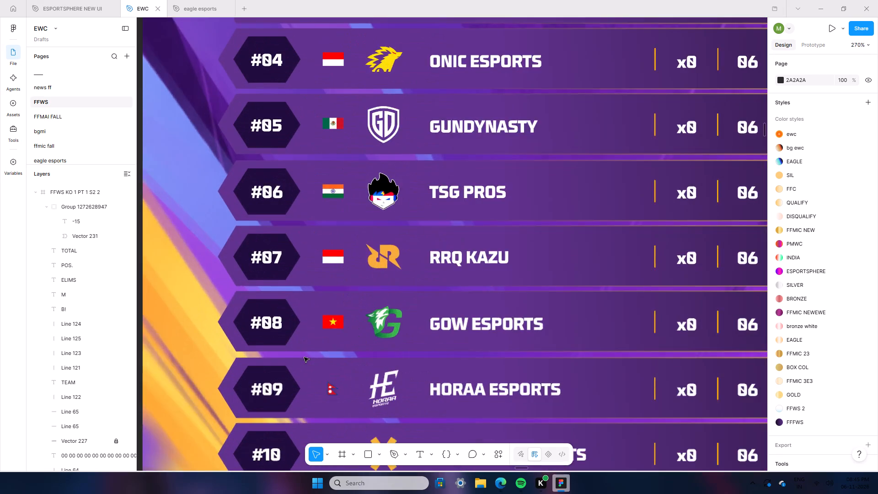
scroll(304, 357, down, 16)
scroll(304, 357, down, 5)
ctrl+scroll(304, 357, down, 4)
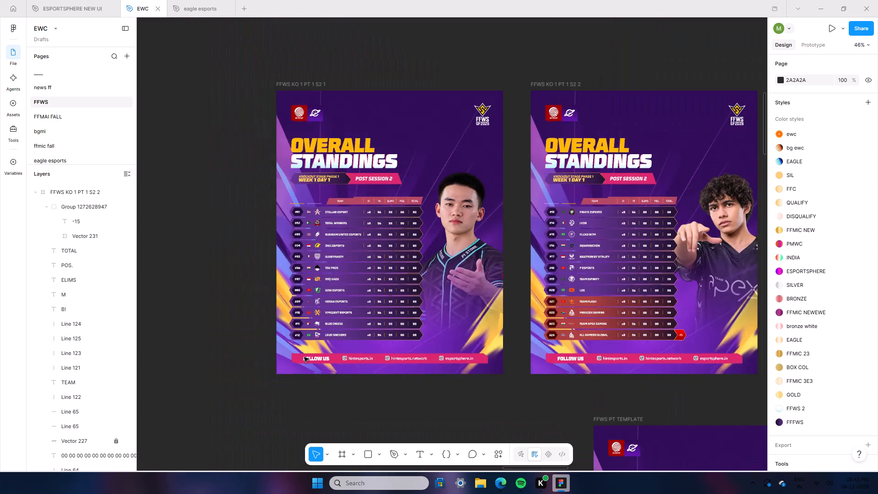
ctrl+scroll(304, 357, down, 3)
scroll(320, 396, down, 4)
ctrl+scroll(320, 396, down, 7)
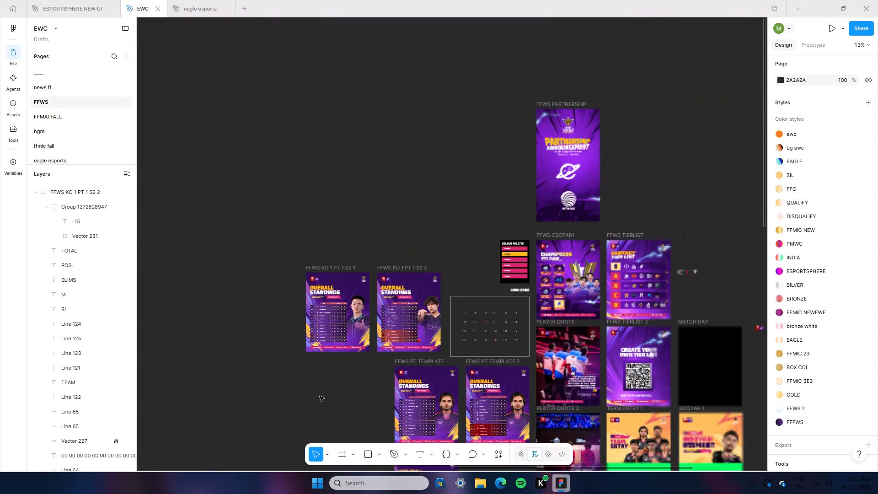
ctrl+scroll(320, 397, up, 19)
scroll(320, 397, down, 13)
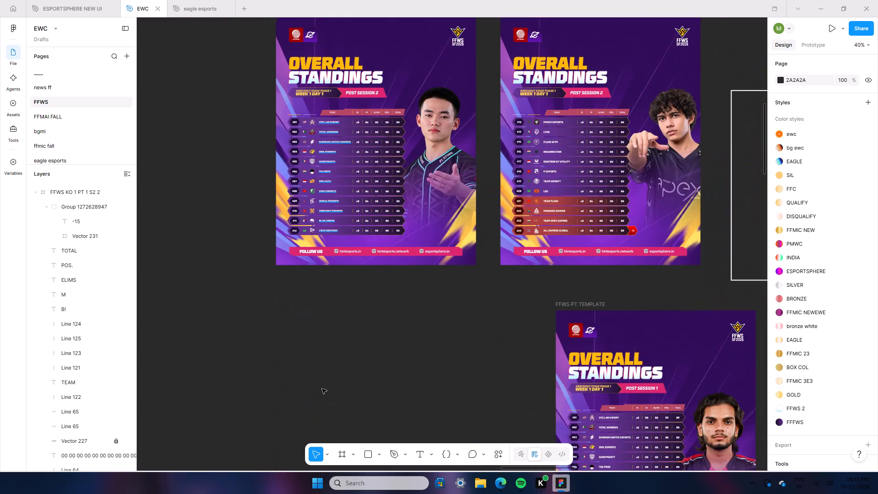
ctrl+scroll(322, 389, up, 20)
ctrl+scroll(322, 389, up, 3)
ctrl+scroll(322, 389, down, 6)
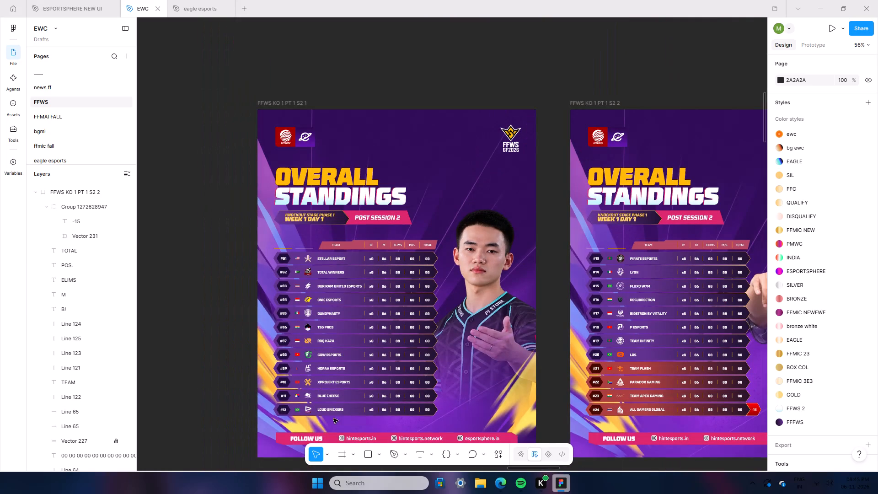
scroll(352, 438, down, 1)
scroll(437, 401, down, 5)
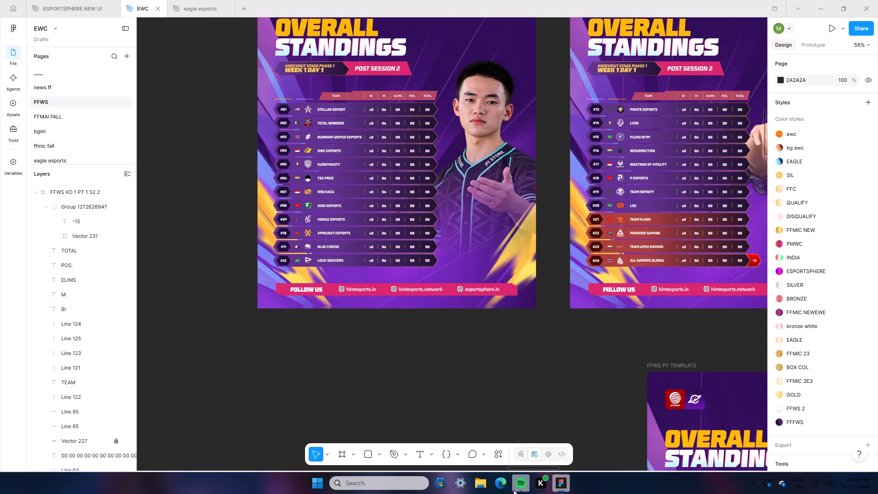